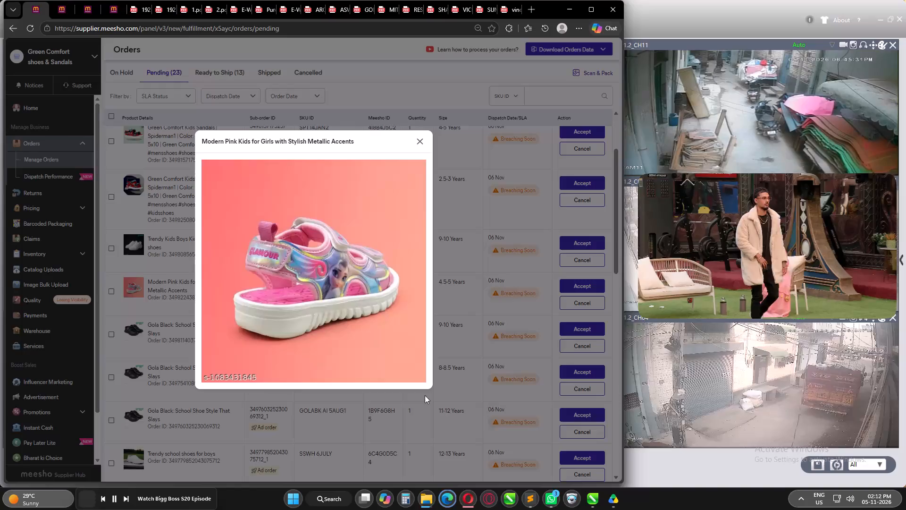
Close the current product preview and enlarge the product image of the pending Freeze Pink Magic Sandals order.
{"action": "left_click", "coordinate": [403, 433]}
{"action": "scroll", "coordinate": [265, 287], "scroll_direction": "down", "scroll_amount": 3}
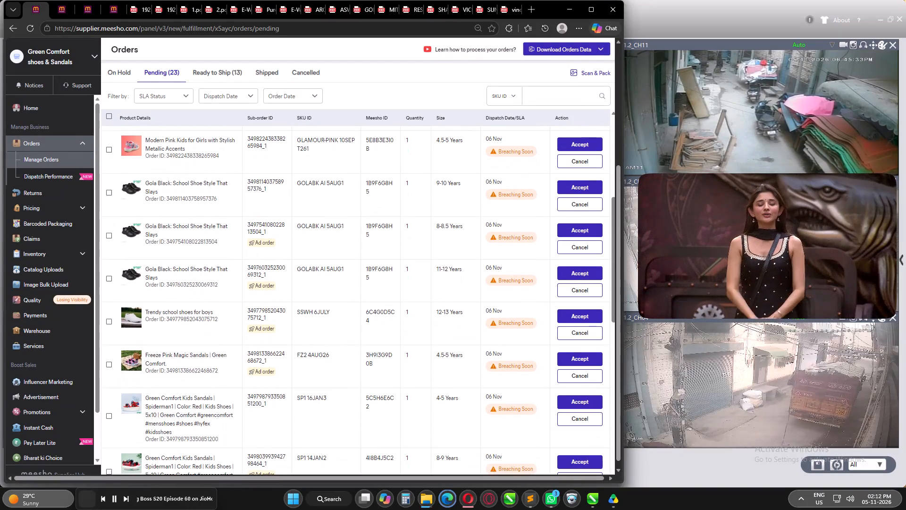
{"action": "left_click", "coordinate": [131, 357]}
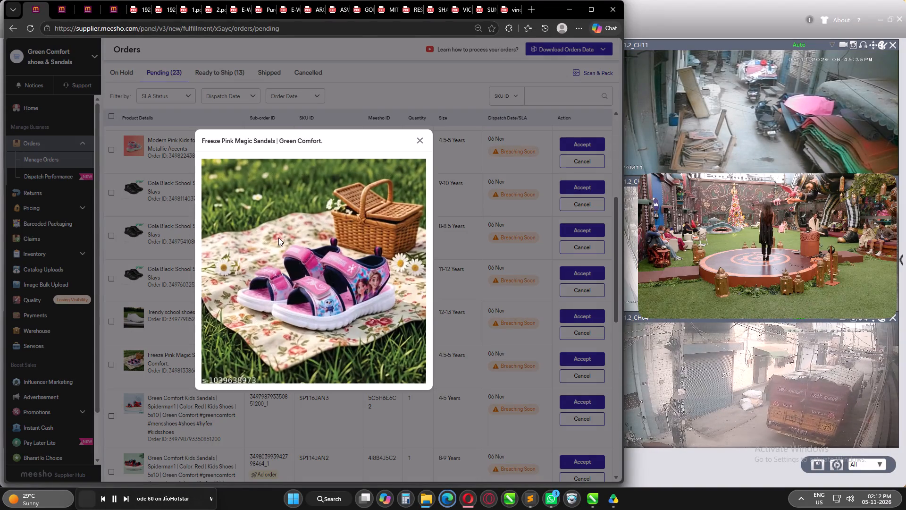
{"action": "left_click", "coordinate": [278, 238]}
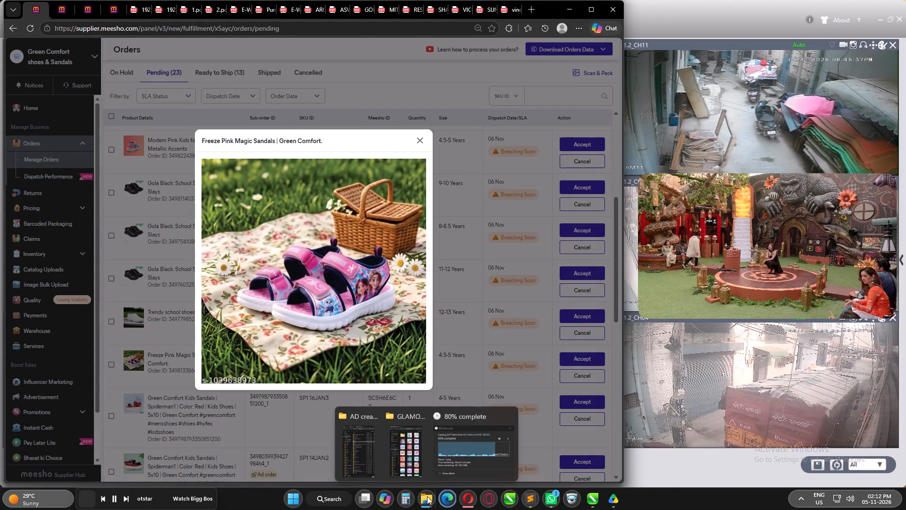
In File Explorer, go up to the jio mart folder and open FZ2 SMALL, then its FZ2 4AUG26 image folder.
{"action": "left_click", "coordinate": [418, 461]}
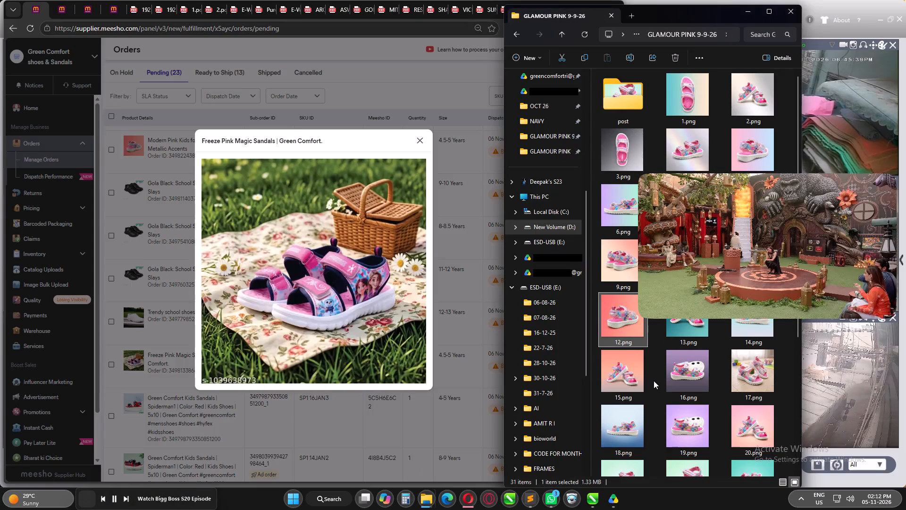
{"action": "left_click", "coordinate": [654, 381]}
{"action": "key", "text": "BackSpace"}
{"action": "key", "text": "BackSpace"}
{"action": "scroll", "coordinate": [621, 166], "scroll_direction": "up", "scroll_amount": 9}
{"action": "left_click", "coordinate": [623, 149]}
{"action": "key", "text": "f"}
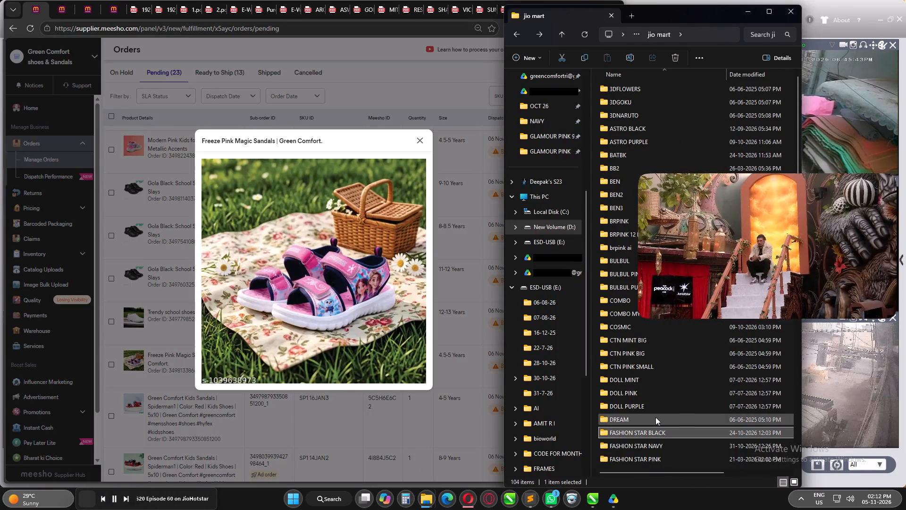
{"action": "type", "text": "FFF"}
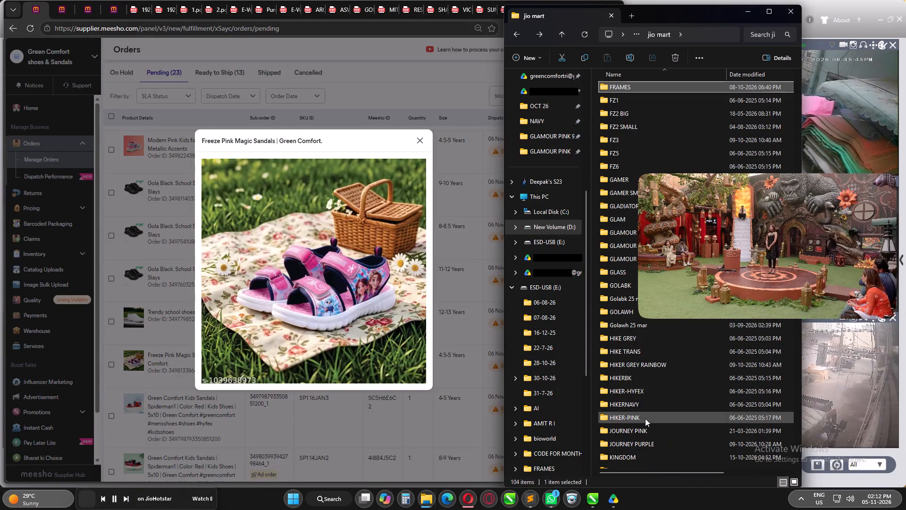
{"action": "double_click", "coordinate": [633, 126]}
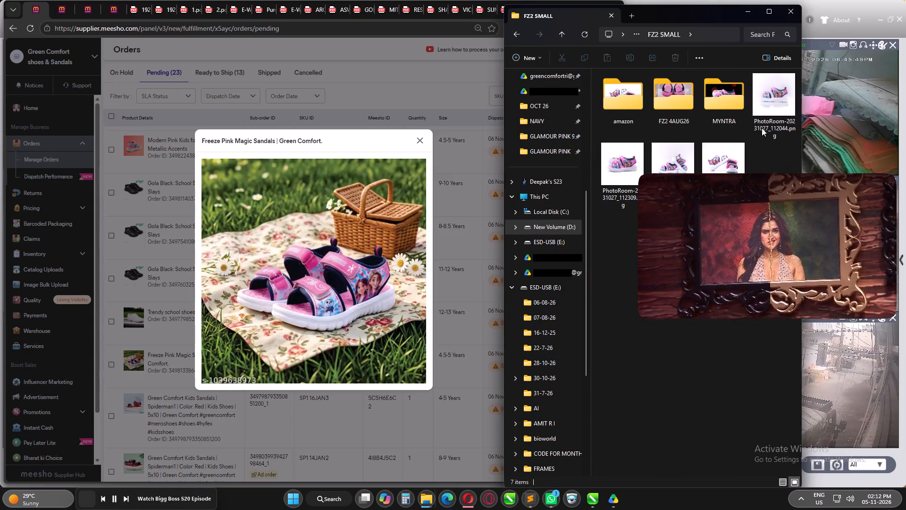
{"action": "double_click", "coordinate": [684, 97]}
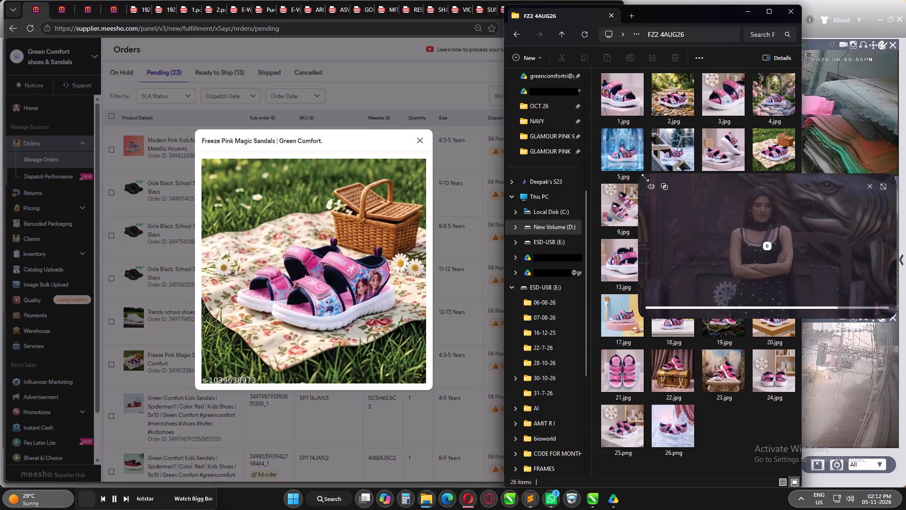
Shrink the floating video window and move it down clear of the folder's thumbnails.
{"action": "left_click_drag", "start_coordinate": [645, 178], "coordinate": [743, 201]}
{"action": "left_click_drag", "start_coordinate": [814, 238], "coordinate": [820, 370]}
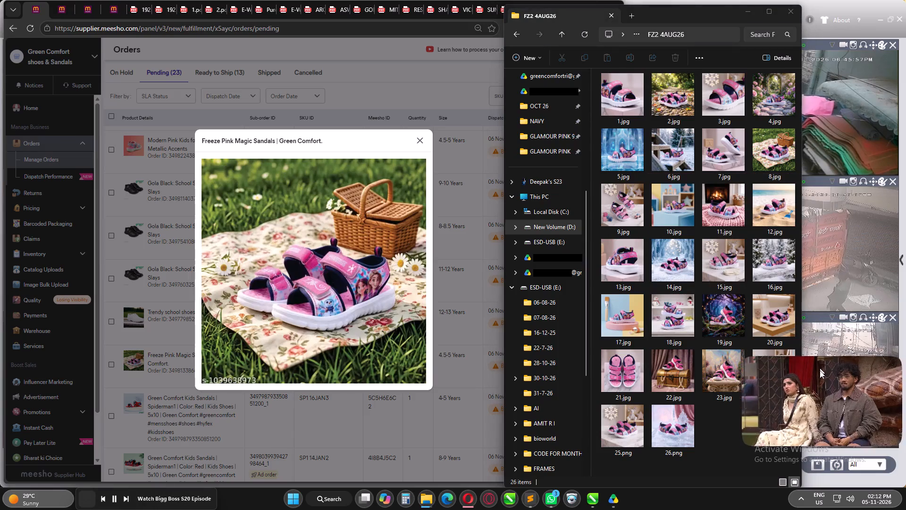
{"action": "left_click_drag", "start_coordinate": [820, 370], "coordinate": [820, 407]}
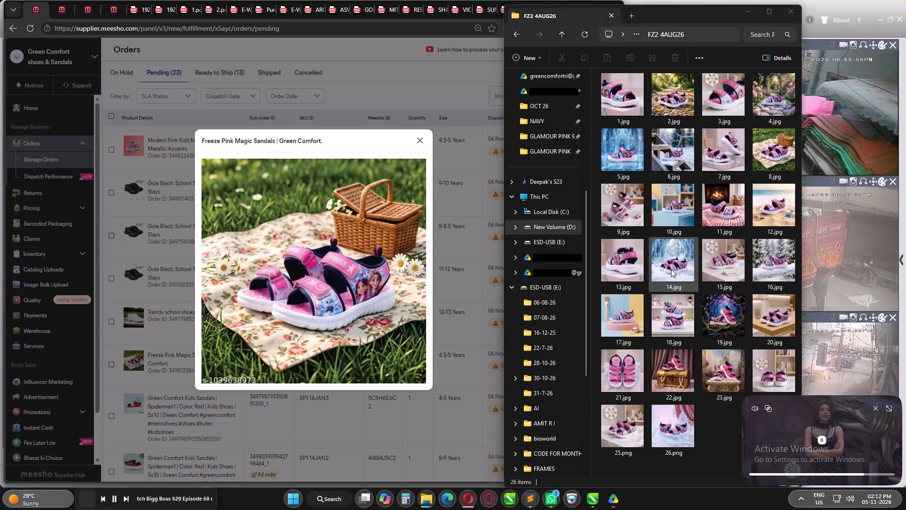
Open 8.jpg to compare it with the order's product image, zooming in on the sandals, and put both viewer and folder away.
{"action": "double_click", "coordinate": [766, 153]}
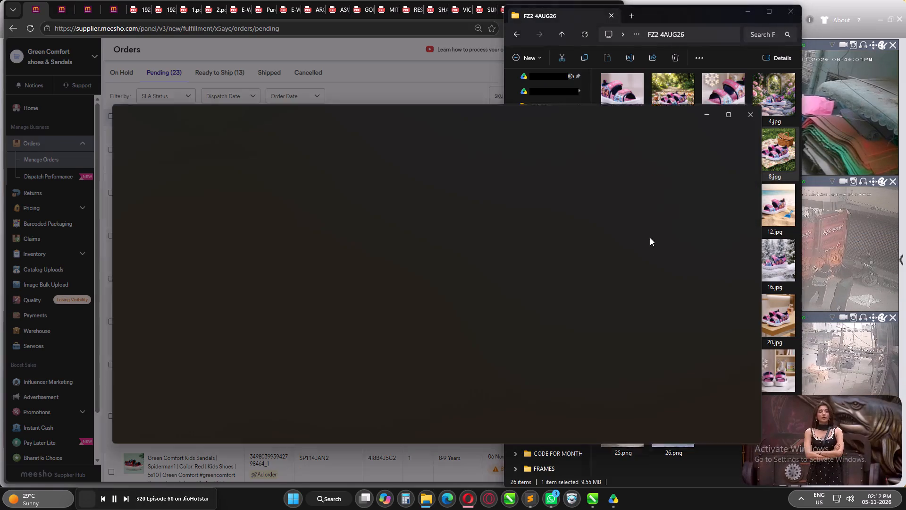
{"action": "scroll", "coordinate": [505, 299], "scroll_direction": "up", "scroll_amount": 7}
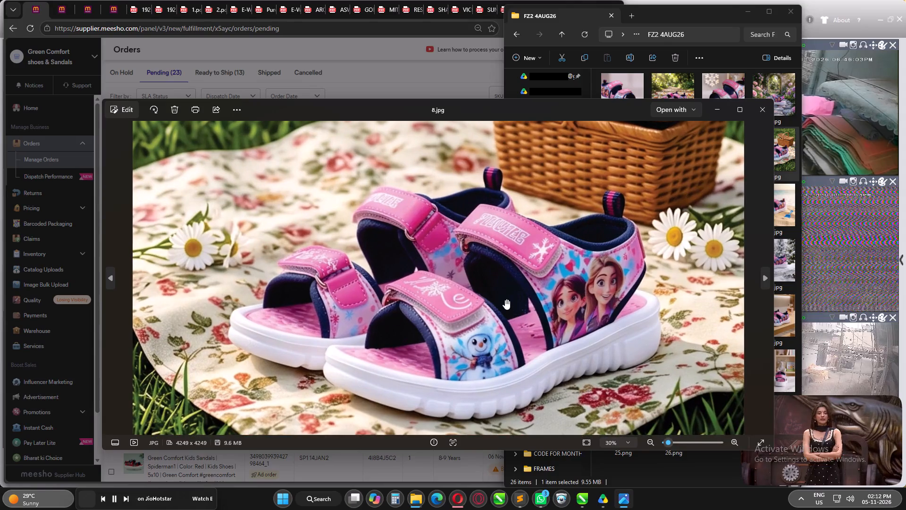
{"action": "scroll", "coordinate": [505, 299], "scroll_direction": "down", "scroll_amount": 12}
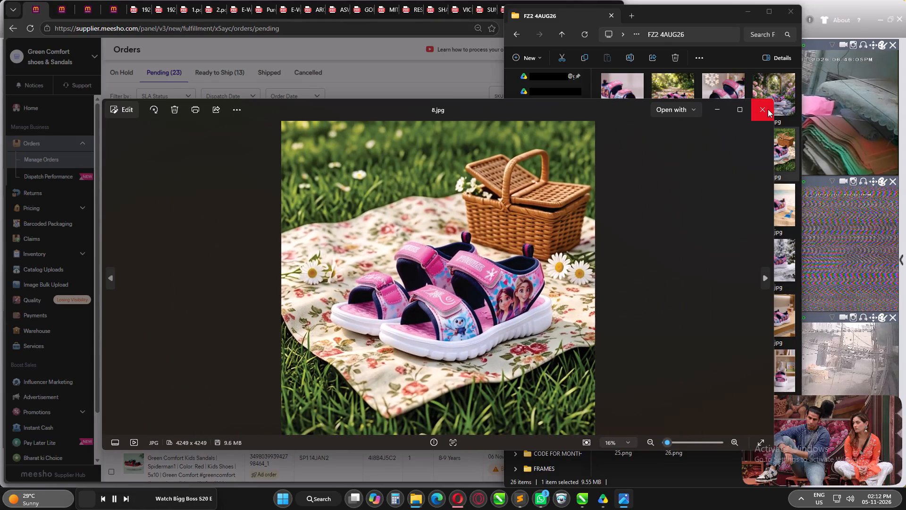
{"action": "left_click", "coordinate": [768, 109]}
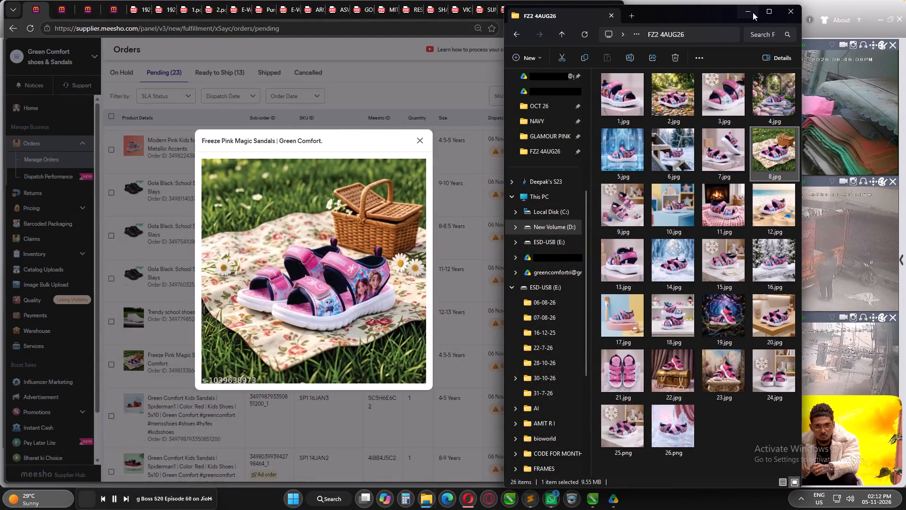
{"action": "left_click", "coordinate": [752, 12]}
Switch to Flipkart Seller Hub in Opera and start a single listing for Kids Sandal under the Green Comfort brand.
{"action": "left_click", "coordinate": [467, 501]}
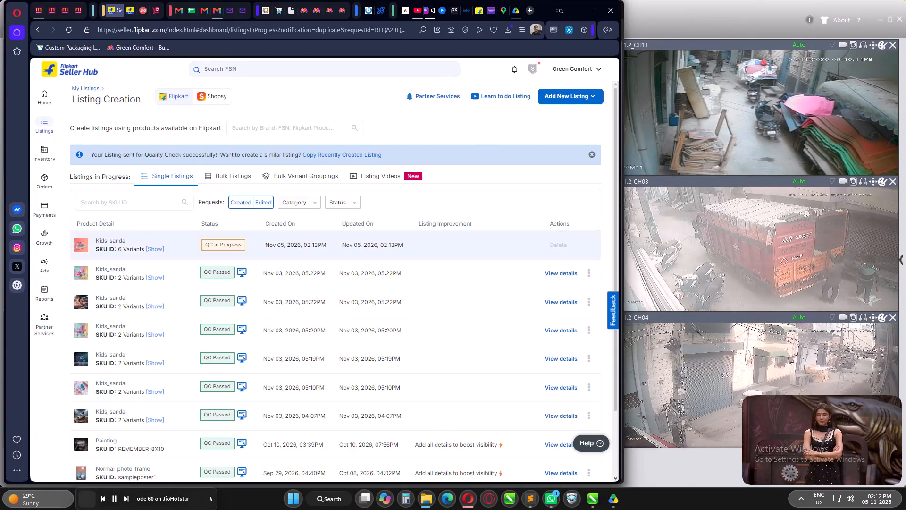
{"action": "left_click", "coordinate": [578, 94]}
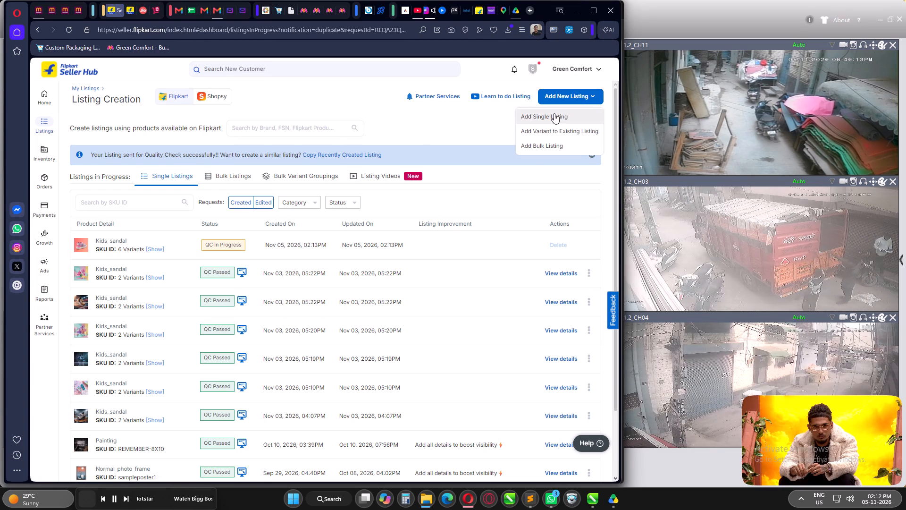
{"action": "left_click", "coordinate": [554, 113]}
{"action": "left_click", "coordinate": [209, 308]}
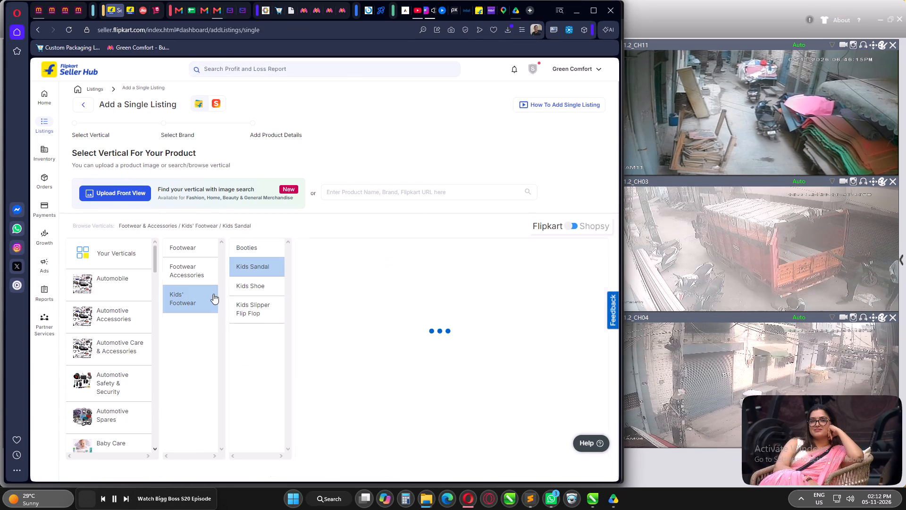
{"action": "left_click", "coordinate": [530, 327]}
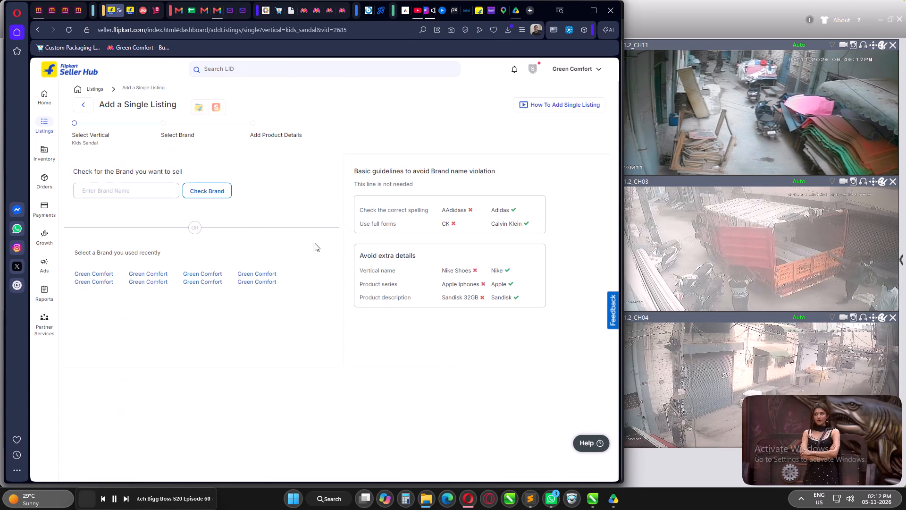
{"action": "left_click", "coordinate": [104, 277]}
{"action": "left_click", "coordinate": [121, 237]}
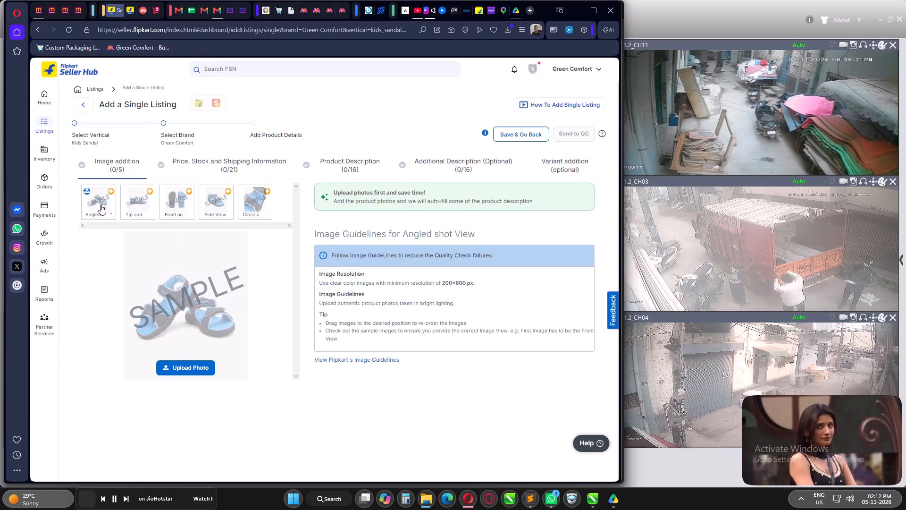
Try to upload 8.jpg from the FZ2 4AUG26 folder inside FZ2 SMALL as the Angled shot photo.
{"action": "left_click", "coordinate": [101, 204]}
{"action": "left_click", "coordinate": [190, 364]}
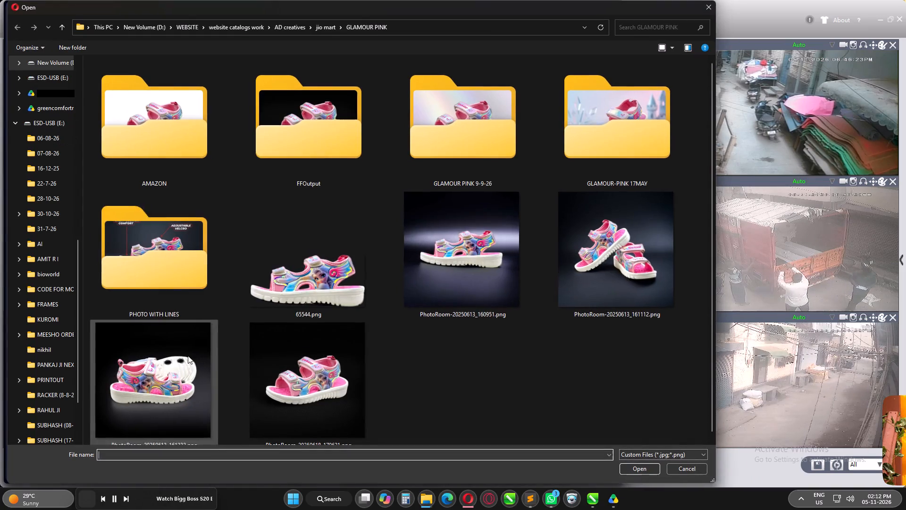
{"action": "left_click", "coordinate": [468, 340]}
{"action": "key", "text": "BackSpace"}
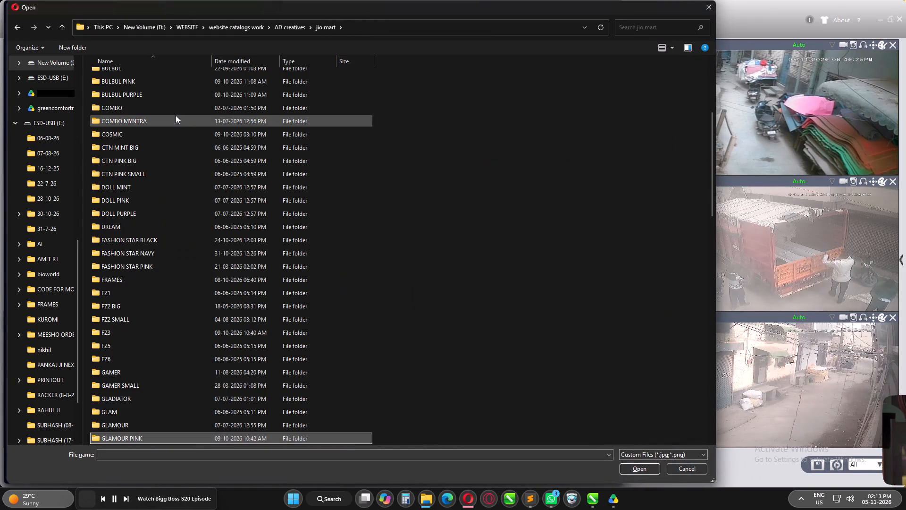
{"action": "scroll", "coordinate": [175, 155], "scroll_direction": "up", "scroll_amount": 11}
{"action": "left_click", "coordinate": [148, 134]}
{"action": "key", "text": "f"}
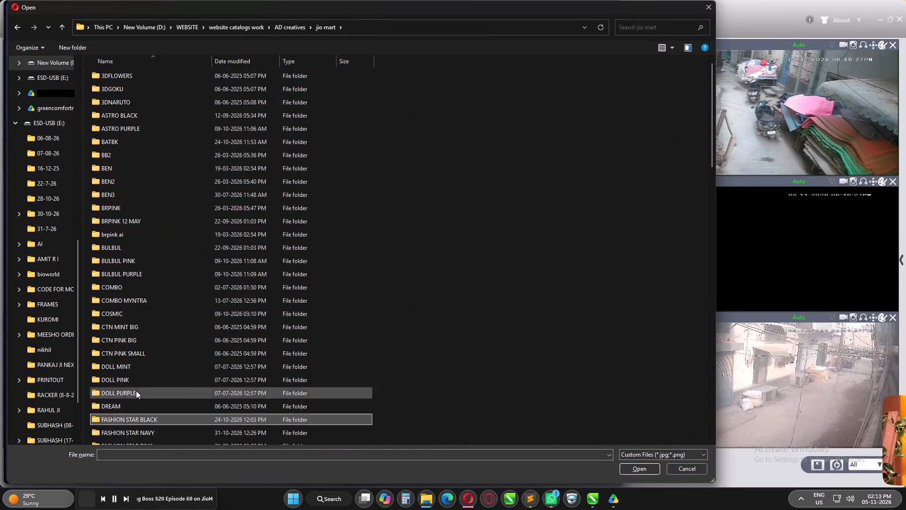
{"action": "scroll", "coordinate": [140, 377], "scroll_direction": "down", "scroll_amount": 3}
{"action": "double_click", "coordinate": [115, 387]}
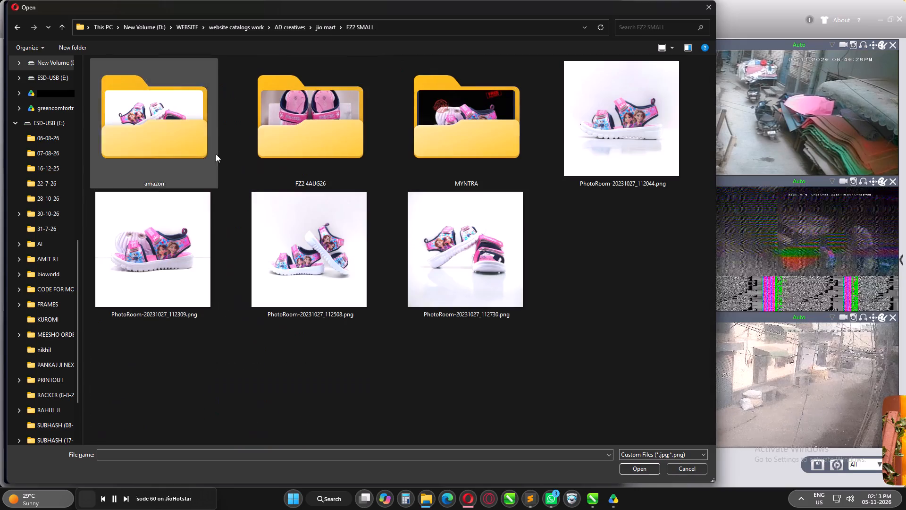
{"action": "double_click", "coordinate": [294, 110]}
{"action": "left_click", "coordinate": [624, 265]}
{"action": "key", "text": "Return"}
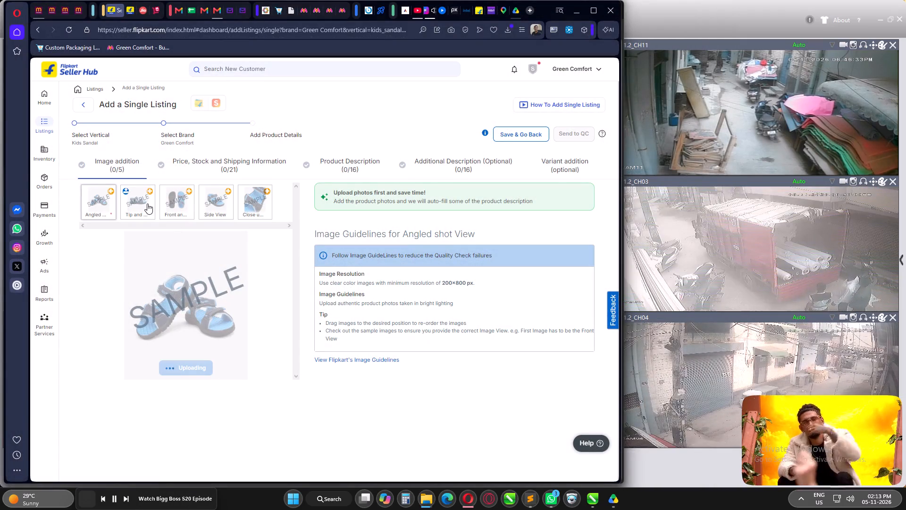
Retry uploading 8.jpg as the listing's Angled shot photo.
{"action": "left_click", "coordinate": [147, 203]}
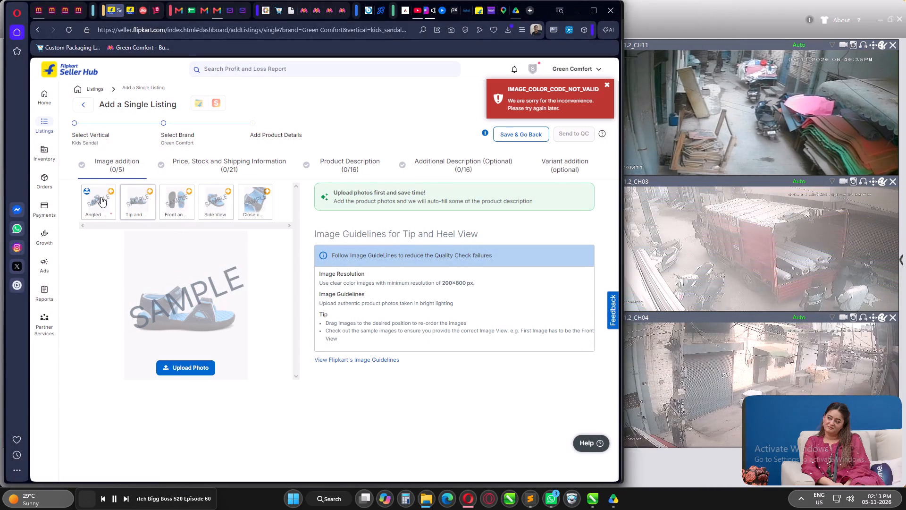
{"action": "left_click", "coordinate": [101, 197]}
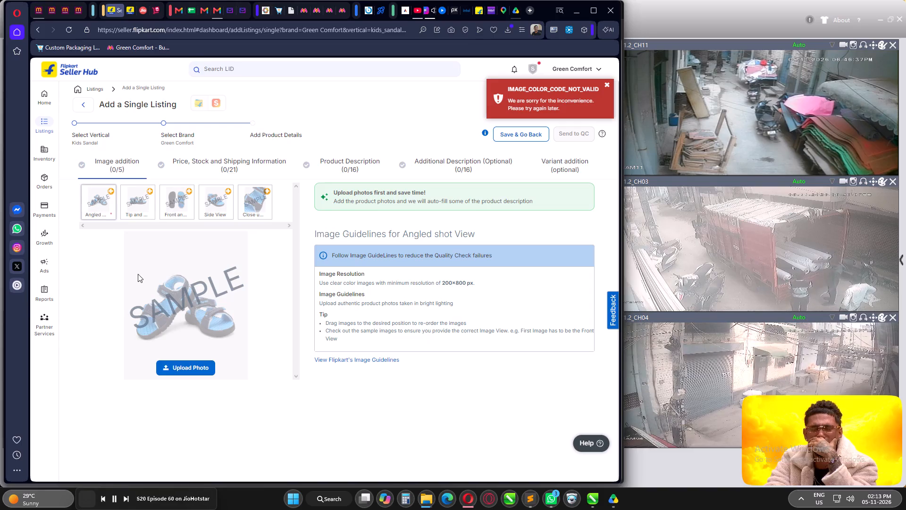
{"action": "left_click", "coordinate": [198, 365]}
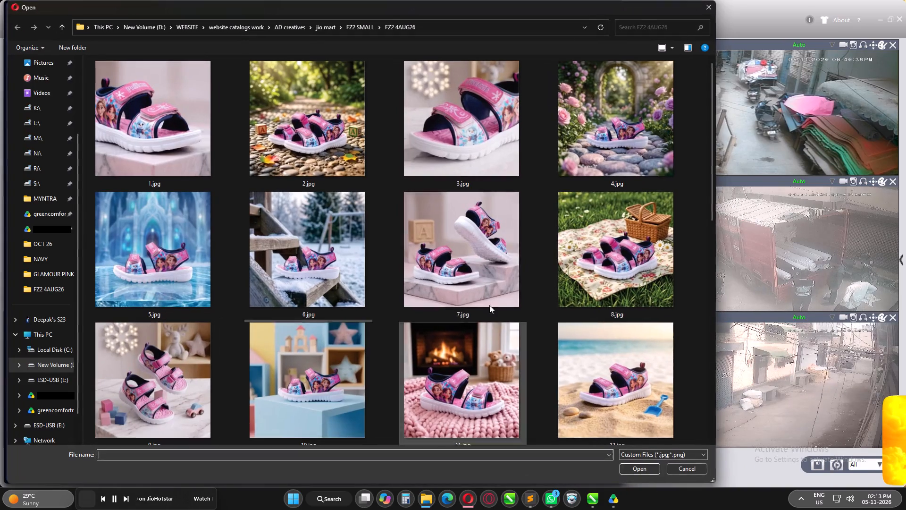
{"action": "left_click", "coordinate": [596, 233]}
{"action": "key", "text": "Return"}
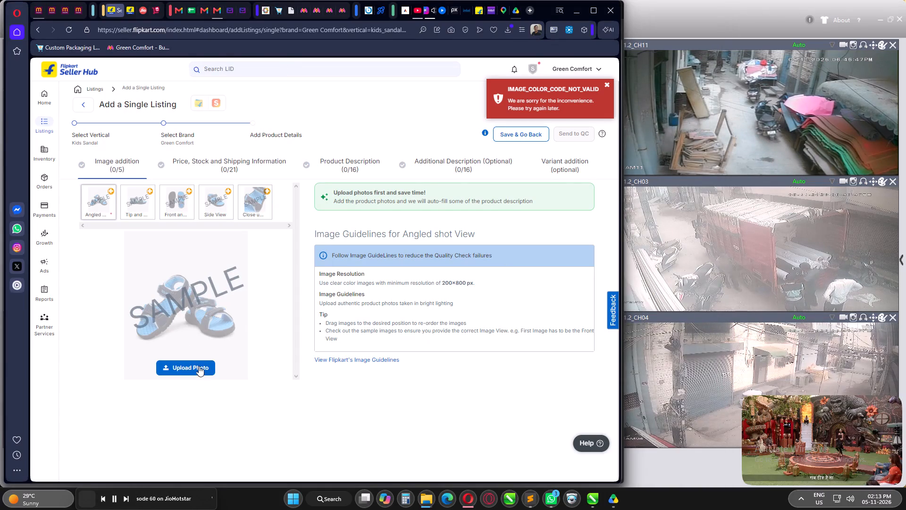
Return to File Explorer and look over the images in the FZ2 4AUG26 folder and its parent FZ2 SMALL.
{"action": "left_click", "coordinate": [429, 503]}
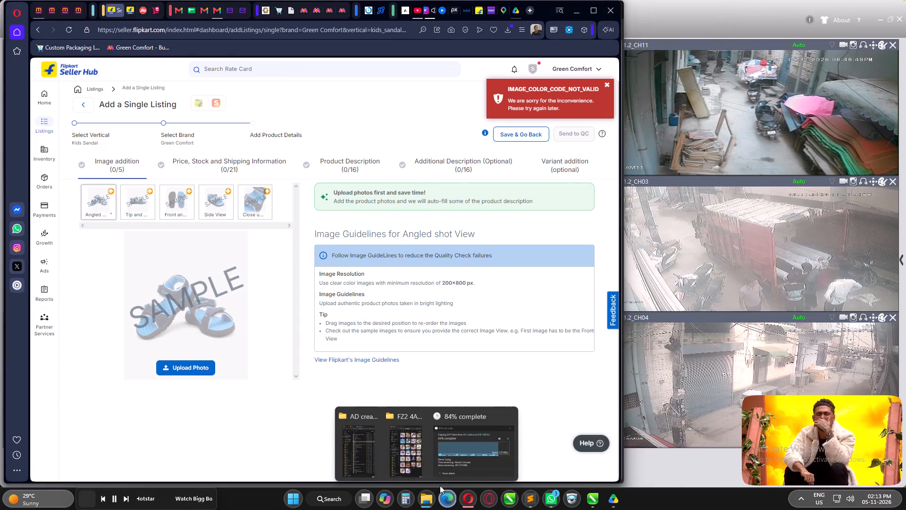
{"action": "left_click", "coordinate": [401, 452]}
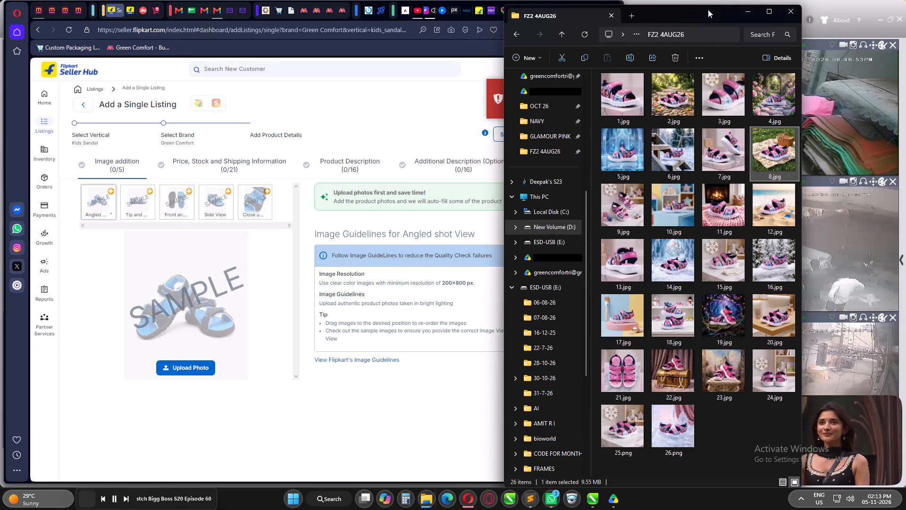
{"action": "left_click", "coordinate": [411, 93]}
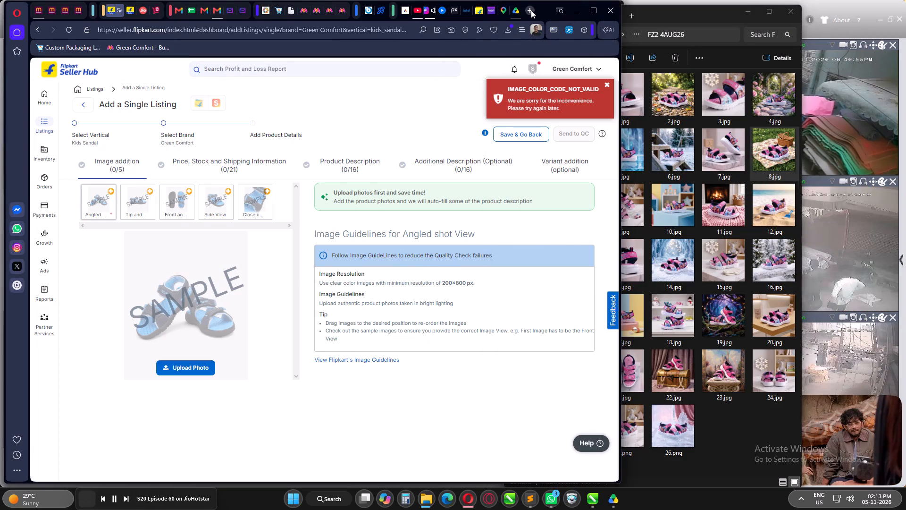
{"action": "left_click", "coordinate": [716, 169]}
{"action": "scroll", "coordinate": [675, 167], "scroll_direction": "up", "scroll_amount": 7}
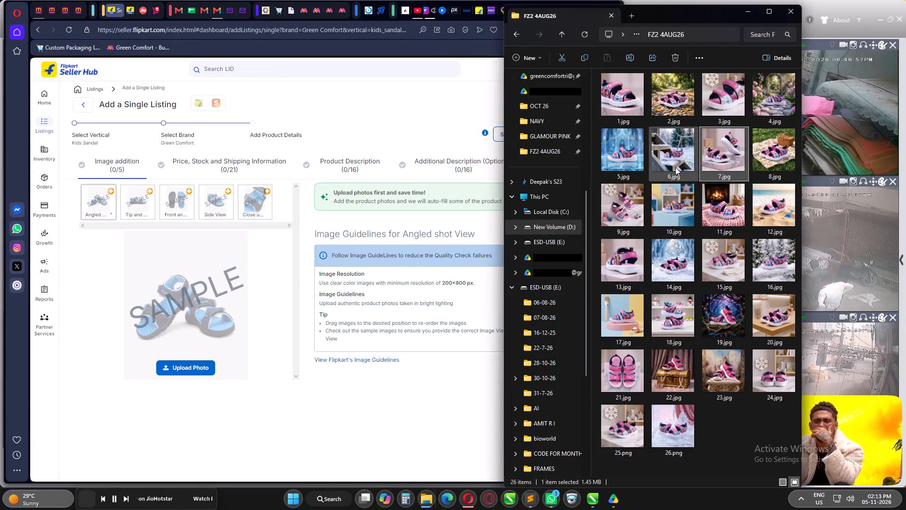
{"action": "scroll", "coordinate": [675, 167], "scroll_direction": "up", "scroll_amount": 1}
{"action": "key", "text": "BackSpace"}
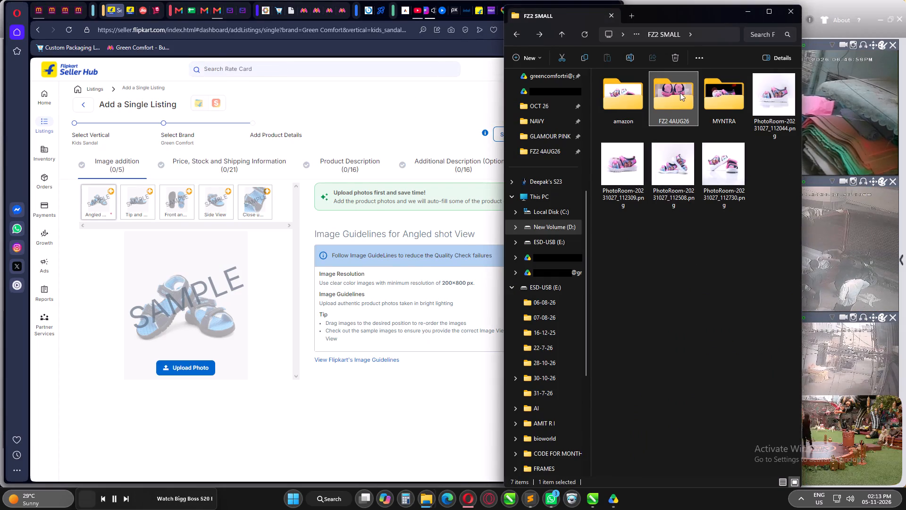
{"action": "double_click", "coordinate": [680, 93]}
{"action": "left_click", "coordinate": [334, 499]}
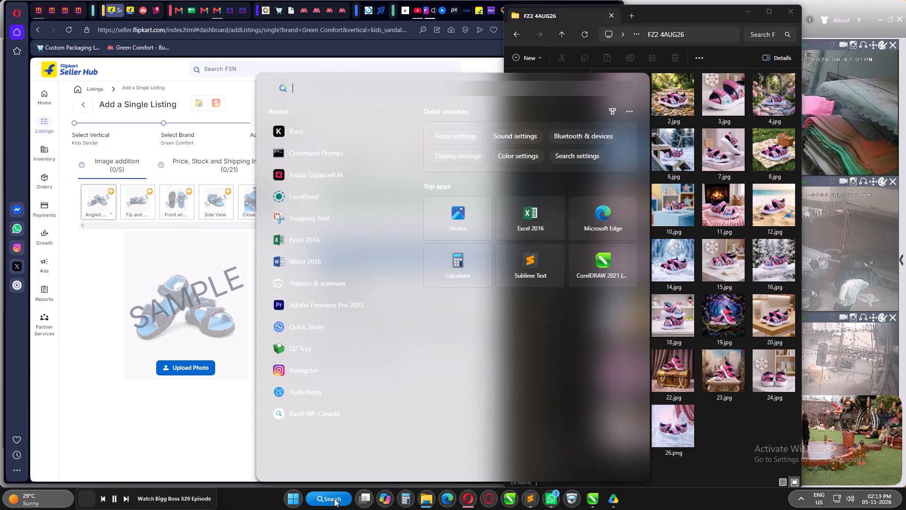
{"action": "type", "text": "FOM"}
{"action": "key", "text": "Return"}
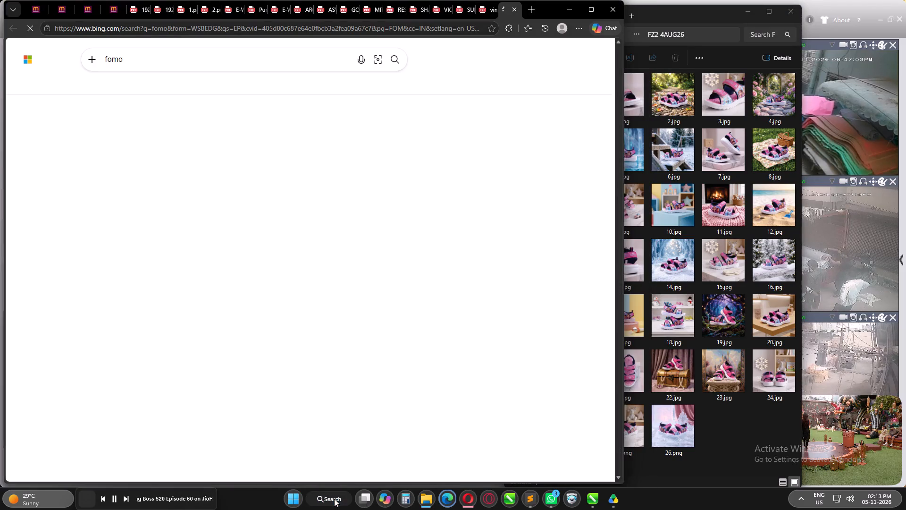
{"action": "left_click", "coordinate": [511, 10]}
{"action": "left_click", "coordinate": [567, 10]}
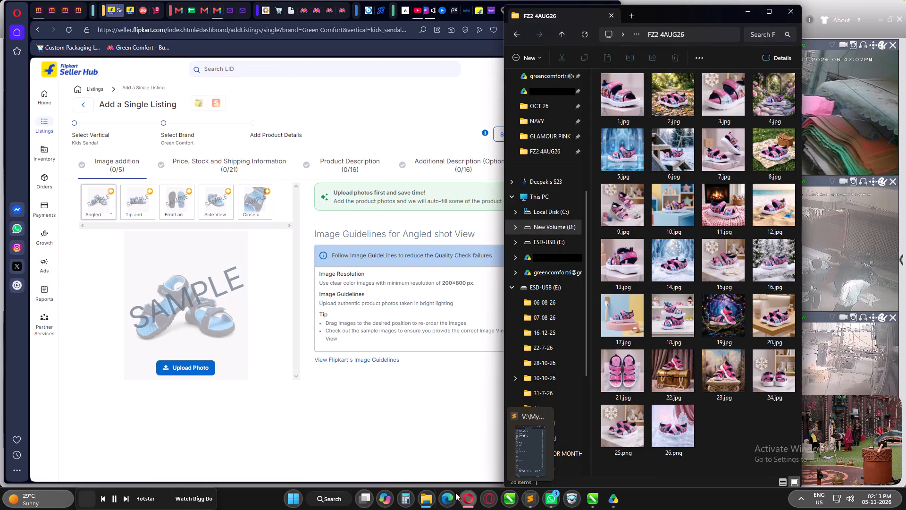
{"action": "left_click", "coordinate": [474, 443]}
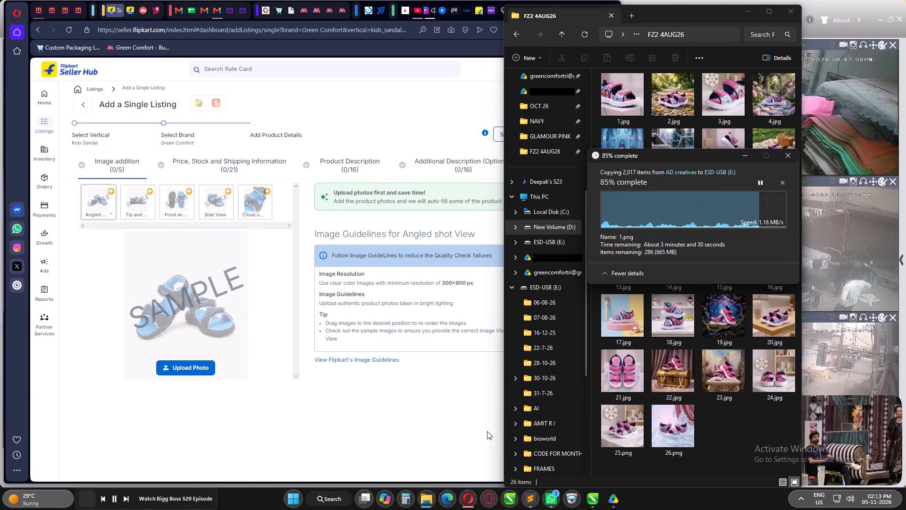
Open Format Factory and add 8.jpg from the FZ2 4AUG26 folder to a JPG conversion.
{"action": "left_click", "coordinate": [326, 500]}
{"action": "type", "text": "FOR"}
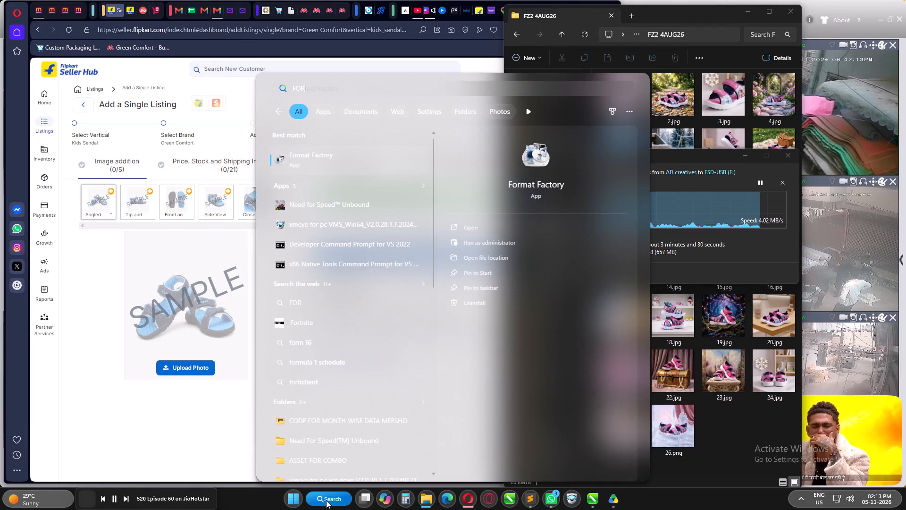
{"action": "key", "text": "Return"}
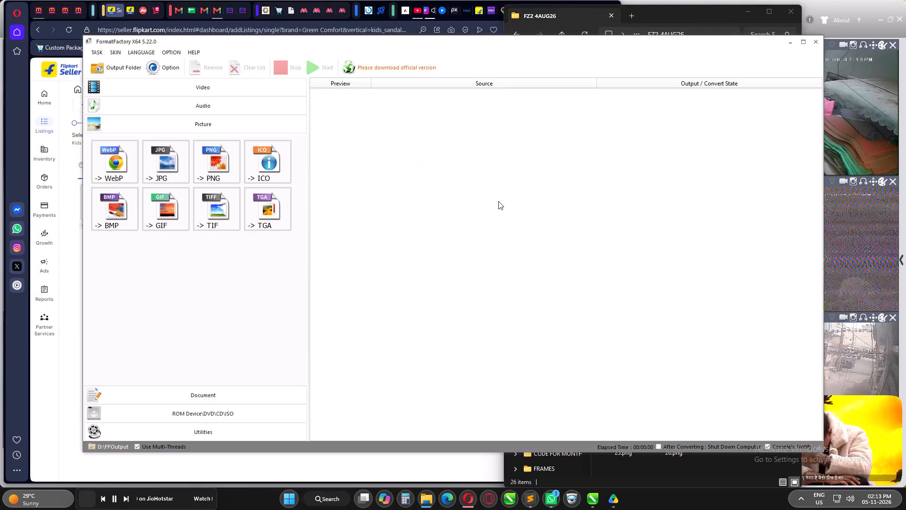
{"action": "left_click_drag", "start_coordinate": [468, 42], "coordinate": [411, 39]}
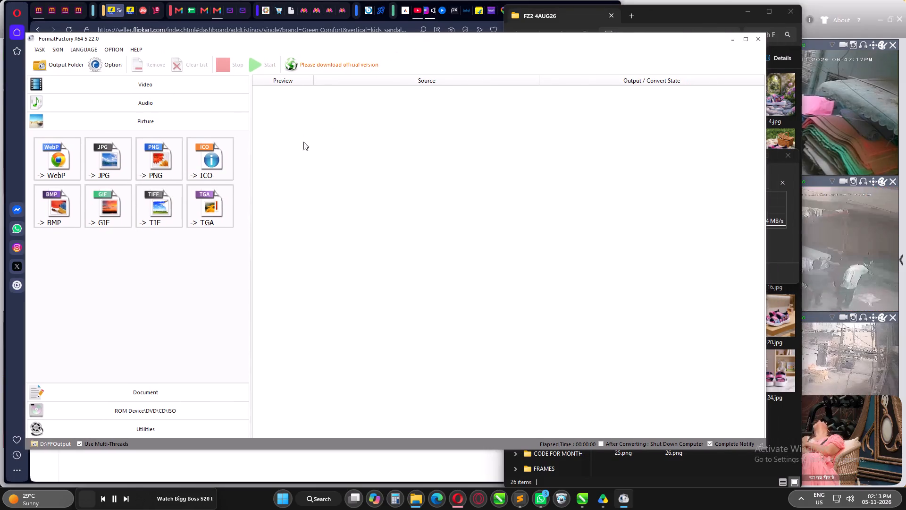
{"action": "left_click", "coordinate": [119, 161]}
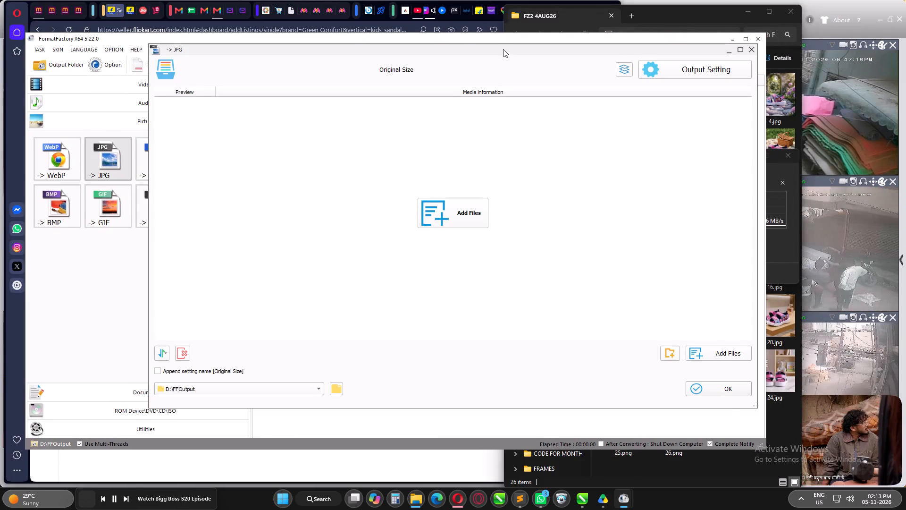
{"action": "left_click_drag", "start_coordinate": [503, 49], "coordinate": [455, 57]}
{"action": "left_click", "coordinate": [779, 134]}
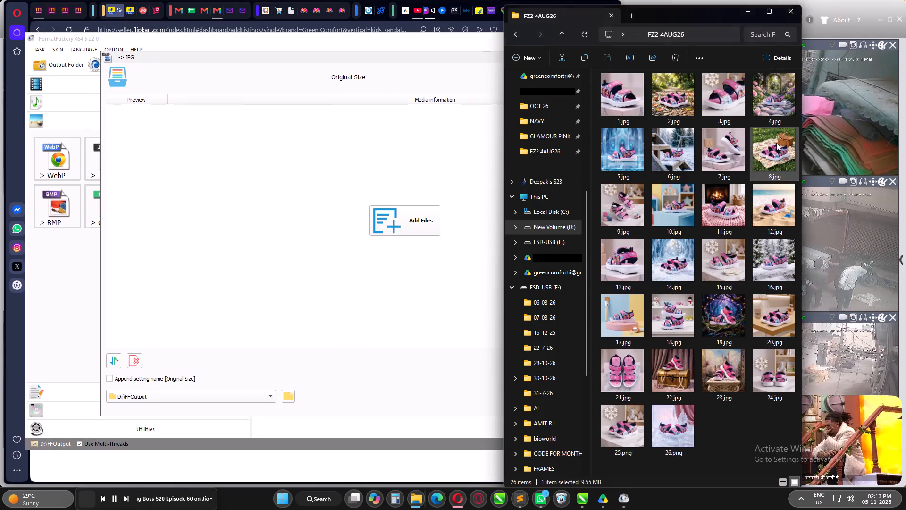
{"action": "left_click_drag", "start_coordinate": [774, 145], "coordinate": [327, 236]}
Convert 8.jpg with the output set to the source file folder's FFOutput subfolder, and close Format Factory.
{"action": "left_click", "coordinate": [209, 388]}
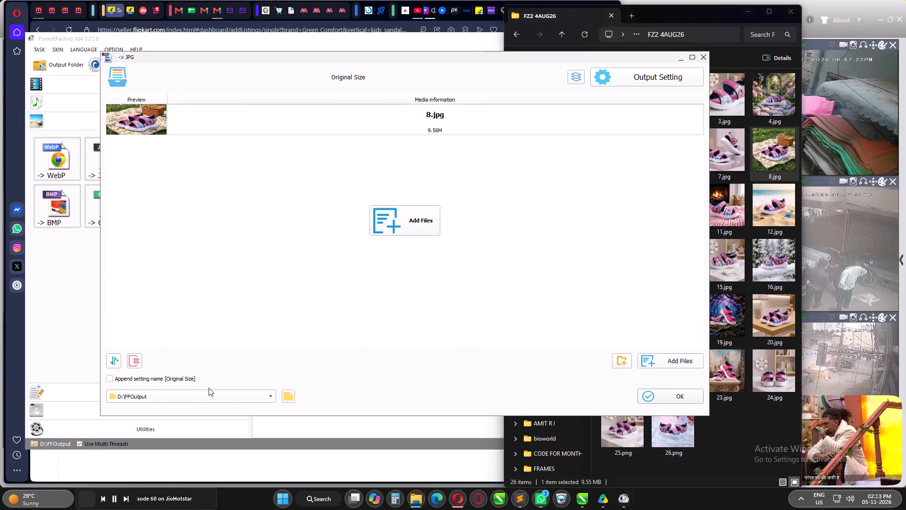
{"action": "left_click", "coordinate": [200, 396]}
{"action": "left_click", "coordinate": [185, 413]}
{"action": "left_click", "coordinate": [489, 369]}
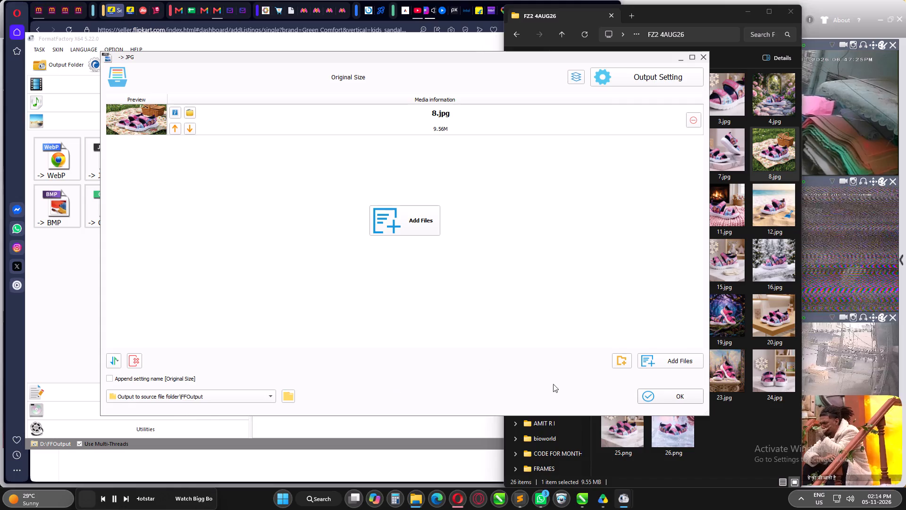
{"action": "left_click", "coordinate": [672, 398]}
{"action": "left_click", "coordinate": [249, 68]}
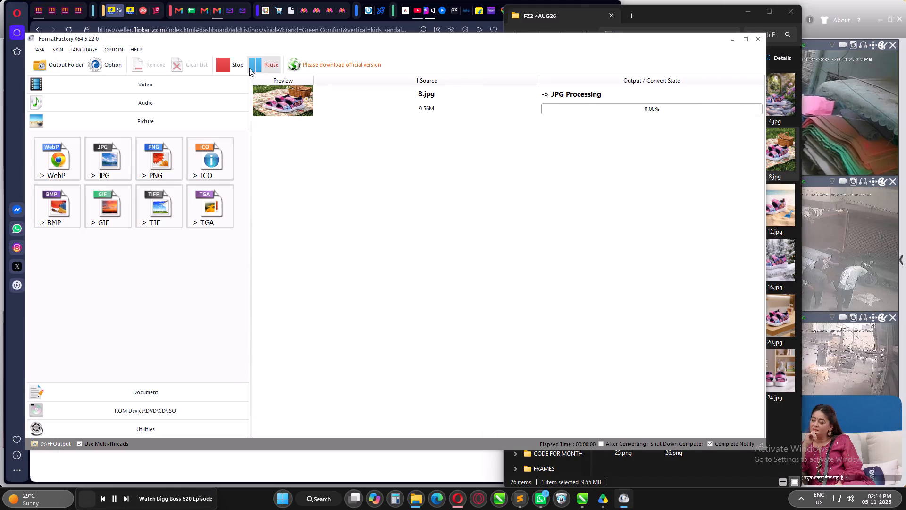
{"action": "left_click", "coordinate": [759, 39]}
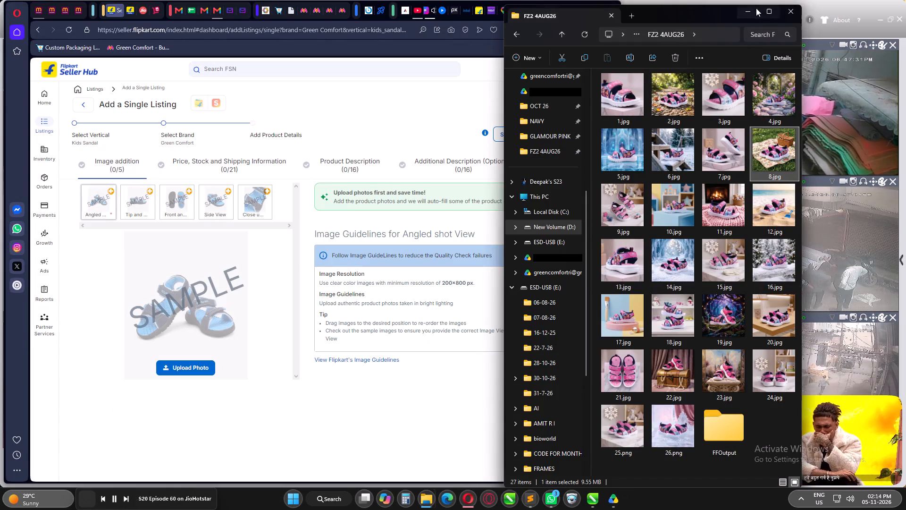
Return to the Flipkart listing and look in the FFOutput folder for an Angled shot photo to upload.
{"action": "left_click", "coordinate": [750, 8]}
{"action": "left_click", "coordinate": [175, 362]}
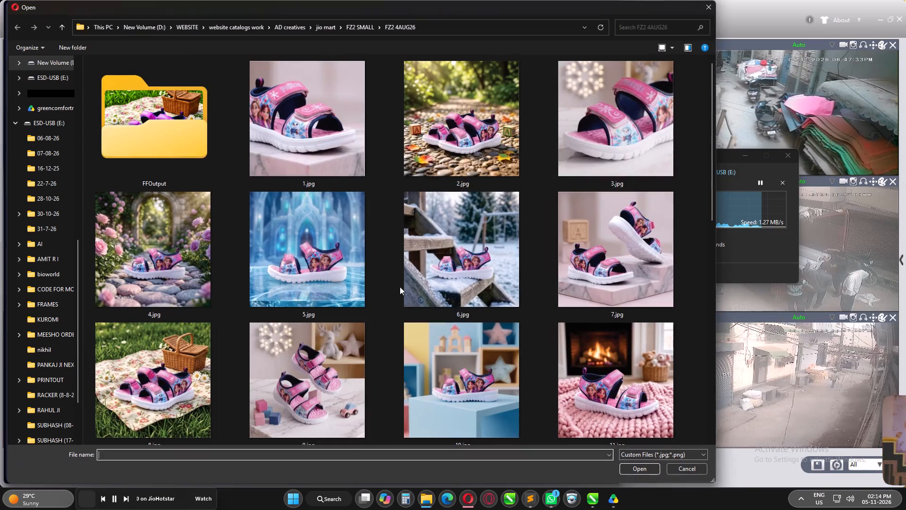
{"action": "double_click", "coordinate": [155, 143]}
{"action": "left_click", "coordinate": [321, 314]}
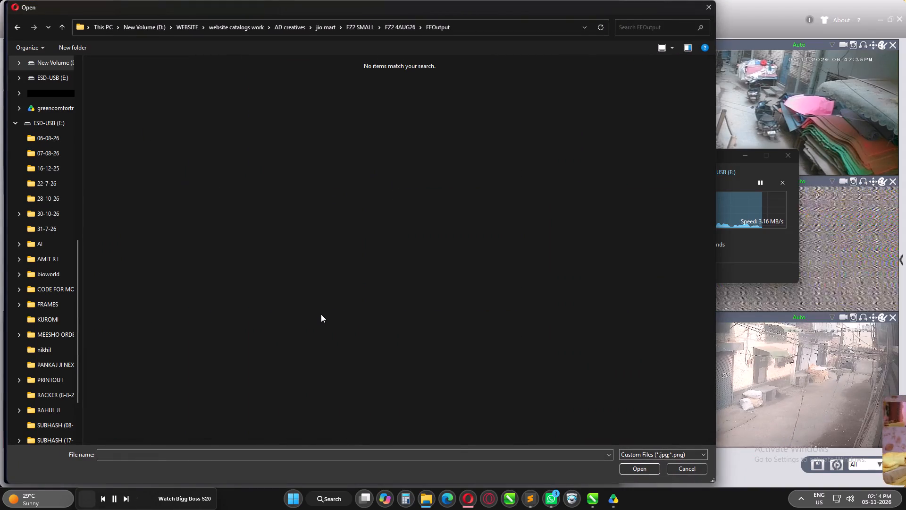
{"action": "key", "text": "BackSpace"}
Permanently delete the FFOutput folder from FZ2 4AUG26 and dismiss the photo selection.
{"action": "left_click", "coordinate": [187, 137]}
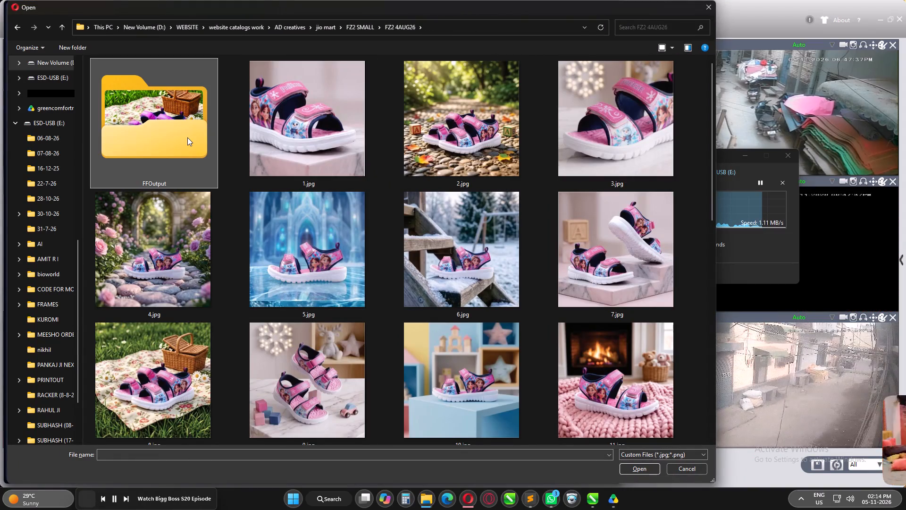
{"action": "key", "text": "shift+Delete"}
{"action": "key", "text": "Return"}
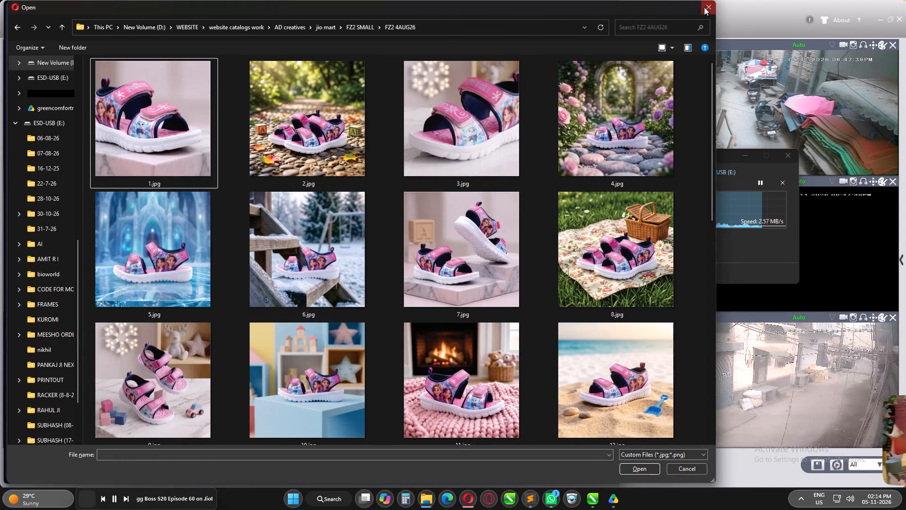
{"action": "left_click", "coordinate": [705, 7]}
Search Google for "jpg compress" in a new browser tab.
{"action": "left_click", "coordinate": [529, 11]}
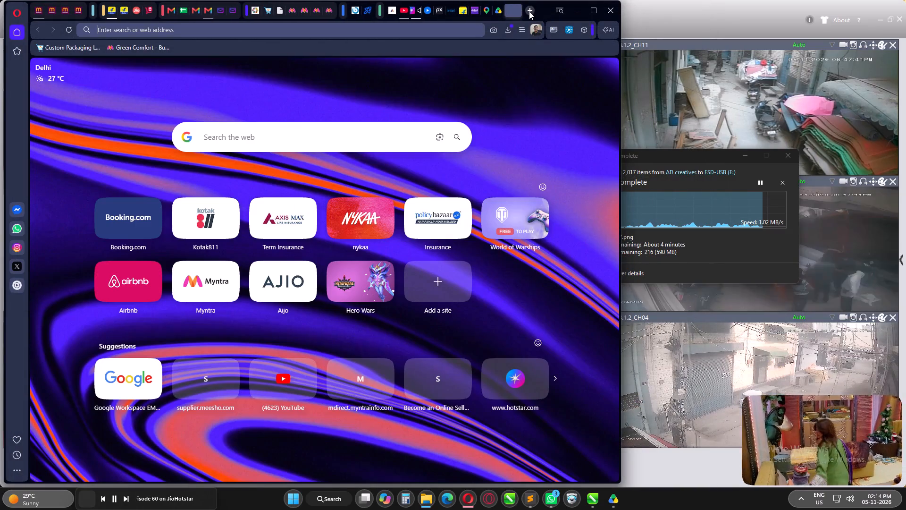
{"action": "left_click", "coordinate": [292, 28]}
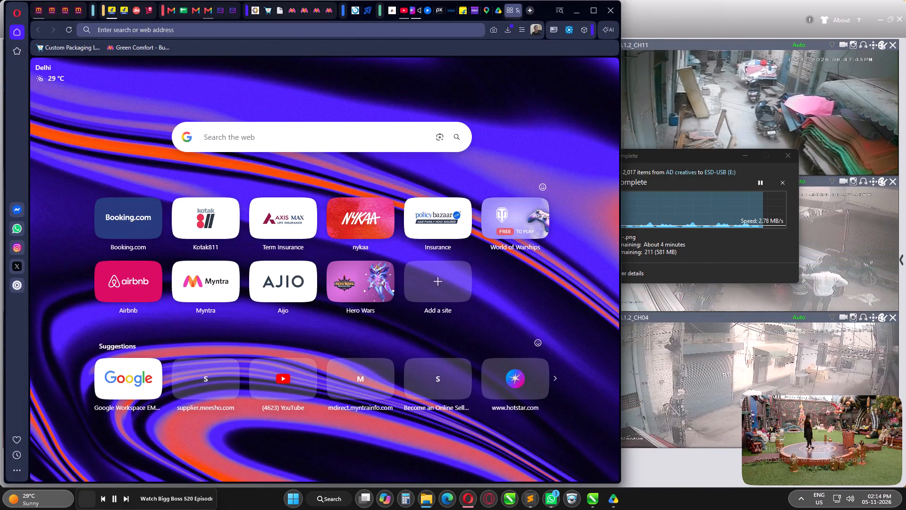
{"action": "key", "text": "p"}
{"action": "key", "text": "BackSpace"}
{"action": "key", "text": "BackSpace"}
{"action": "type", "text": "JPG"}
{"action": "key", "text": "space"}
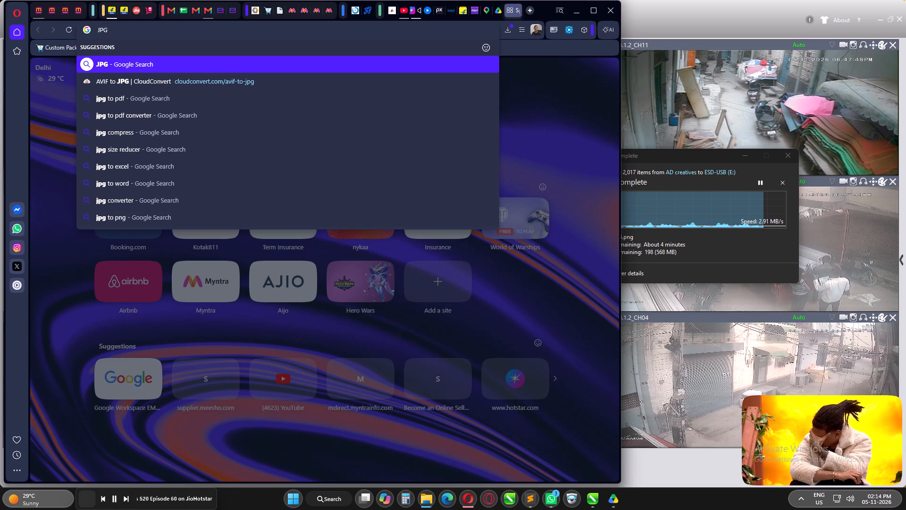
{"action": "key", "text": "Down"}
{"action": "key", "text": "Down"}
{"action": "key", "text": "Down"}
{"action": "key", "text": "Down"}
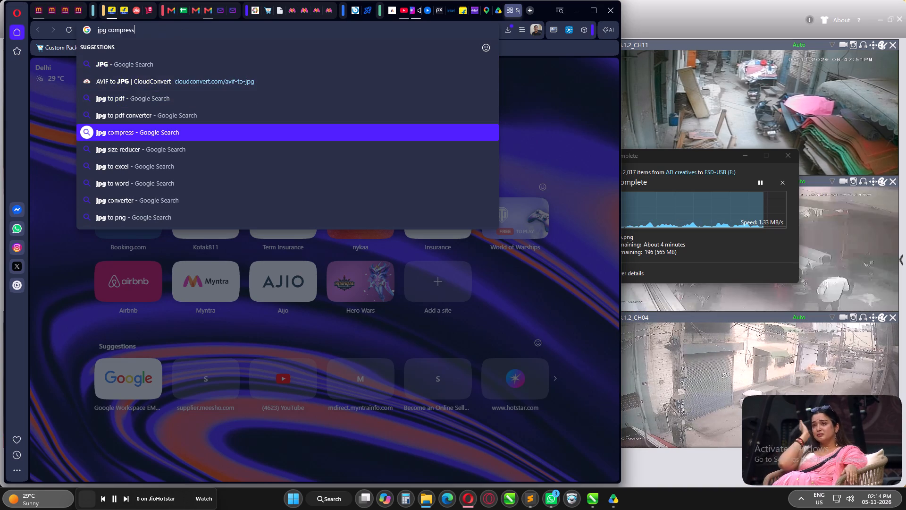
{"action": "key", "text": "Return"}
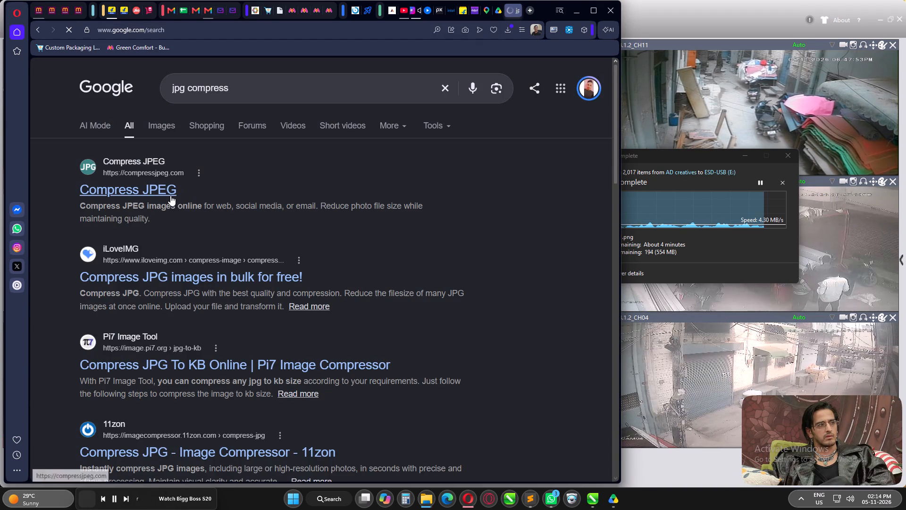
Compress 8.jpg from the FZ2 4AUG26 folder with iLoveIMG's Compress JPG tool and download the result.
{"action": "left_click", "coordinate": [170, 195]}
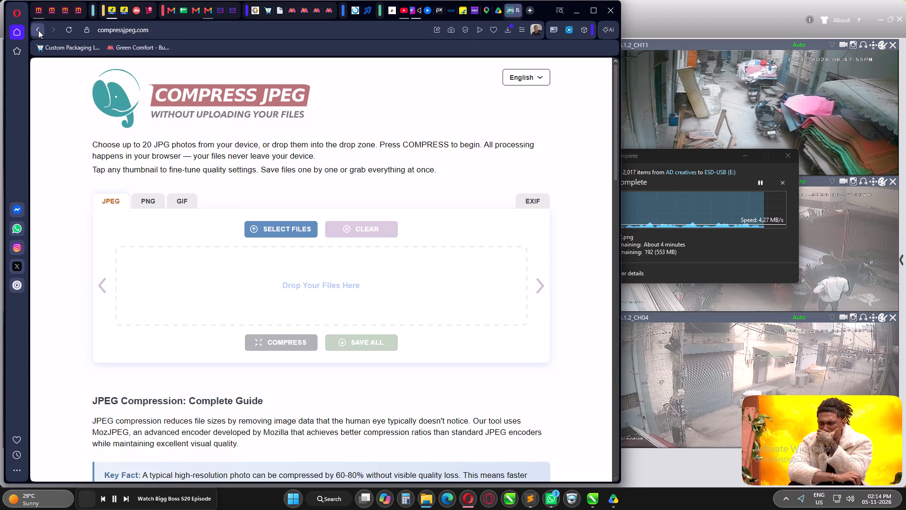
{"action": "left_click", "coordinate": [38, 30]}
{"action": "left_click", "coordinate": [165, 276]}
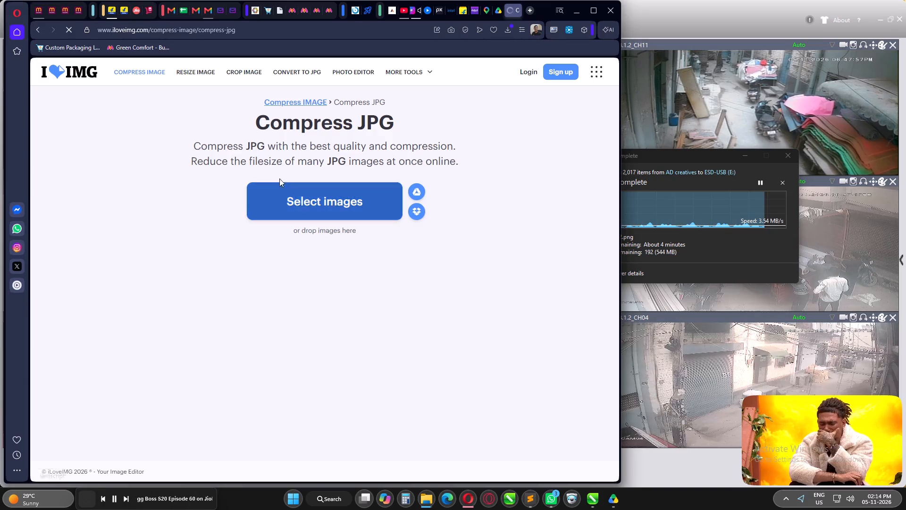
{"action": "left_click", "coordinate": [297, 203]}
{"action": "left_click", "coordinate": [652, 278]}
{"action": "key", "text": "Return"}
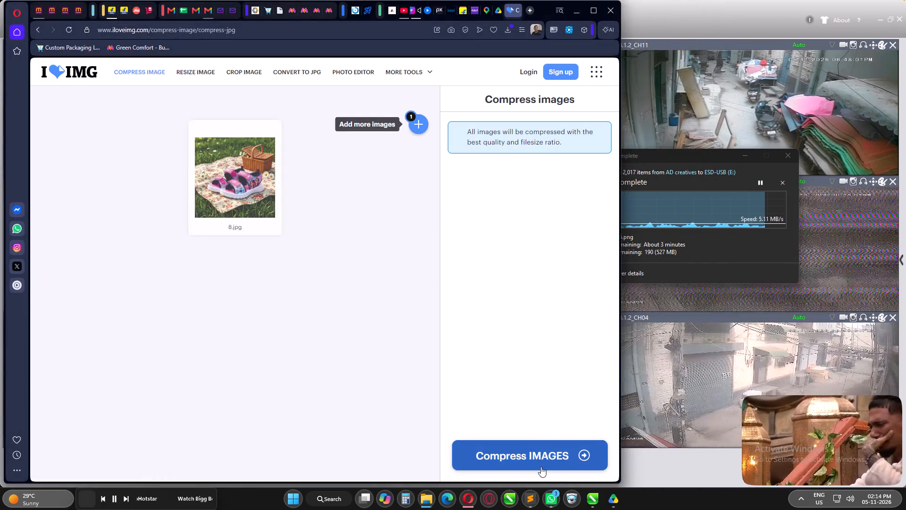
{"action": "left_click", "coordinate": [541, 467]}
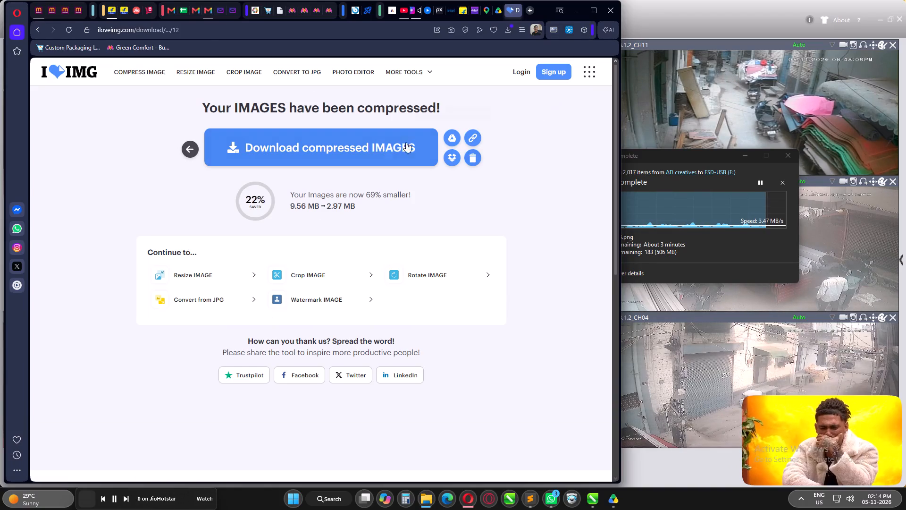
{"action": "left_click", "coordinate": [386, 143]}
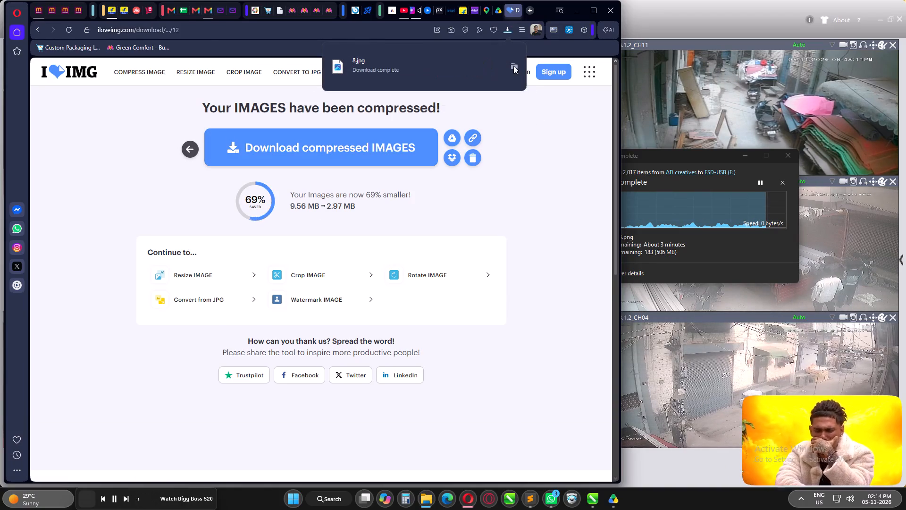
Open the downloaded 8.jpg from the Downloads folder in Photos and inspect its image quality.
{"action": "left_click", "coordinate": [514, 69]}
{"action": "left_click", "coordinate": [630, 107]}
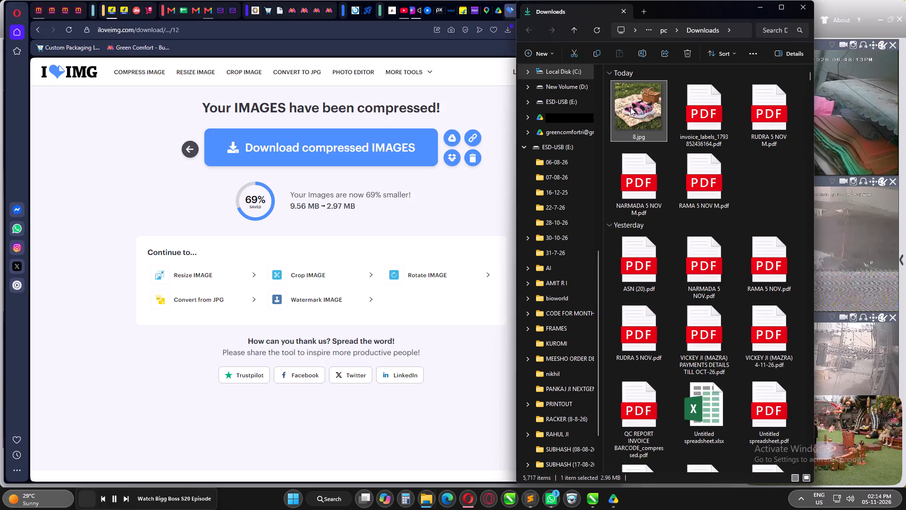
{"action": "double_click", "coordinate": [630, 107]}
{"action": "scroll", "coordinate": [470, 295], "scroll_direction": "up", "scroll_amount": 8}
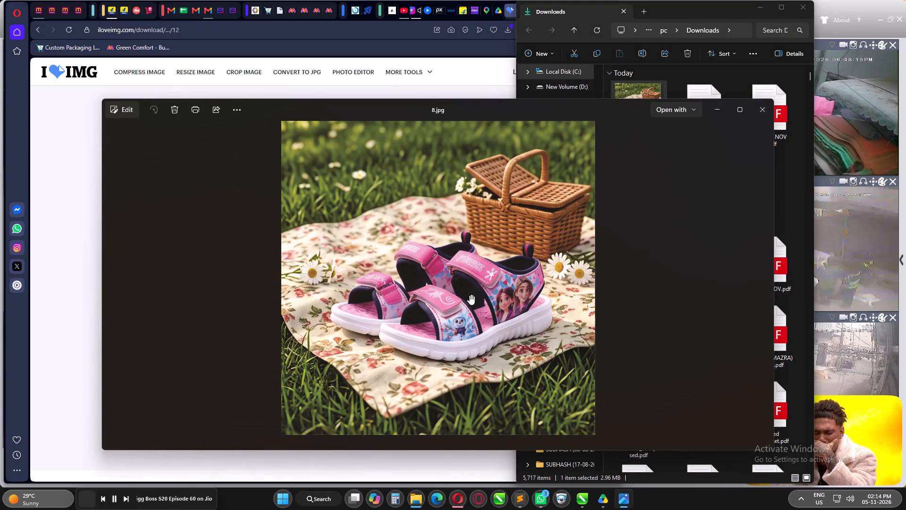
{"action": "left_click", "coordinate": [768, 112]}
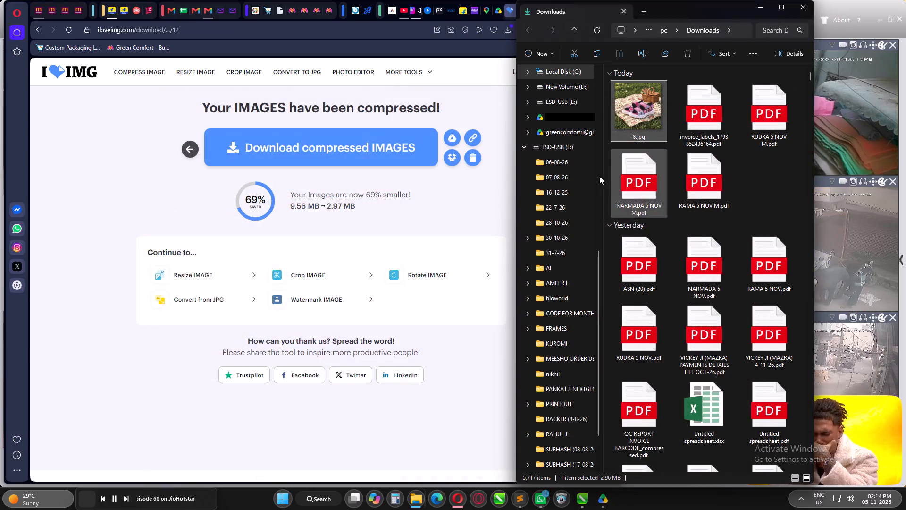
Move the compressed 8.jpg from Downloads into the FZ2 4AUG26 folder, keeping both versions, and refresh the folder.
{"action": "key", "text": "ctrl+x"}
{"action": "left_click", "coordinate": [805, 8]}
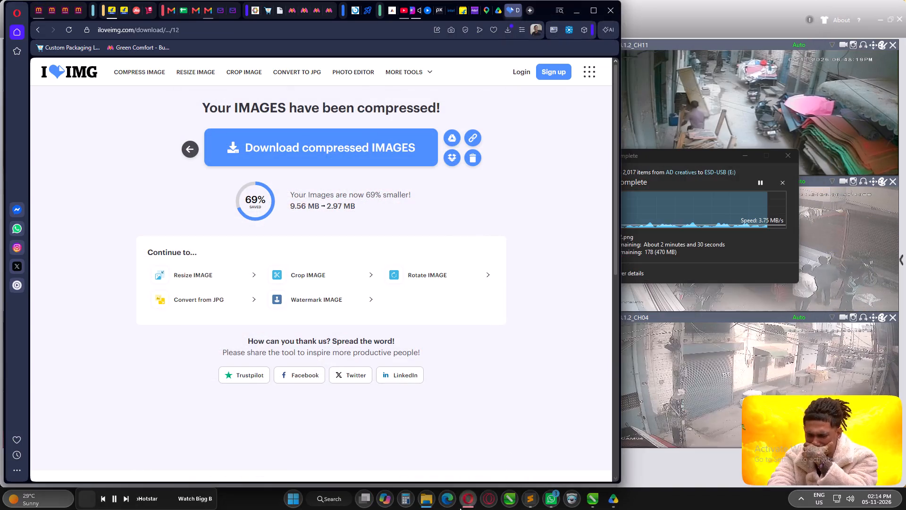
{"action": "left_click", "coordinate": [414, 464]}
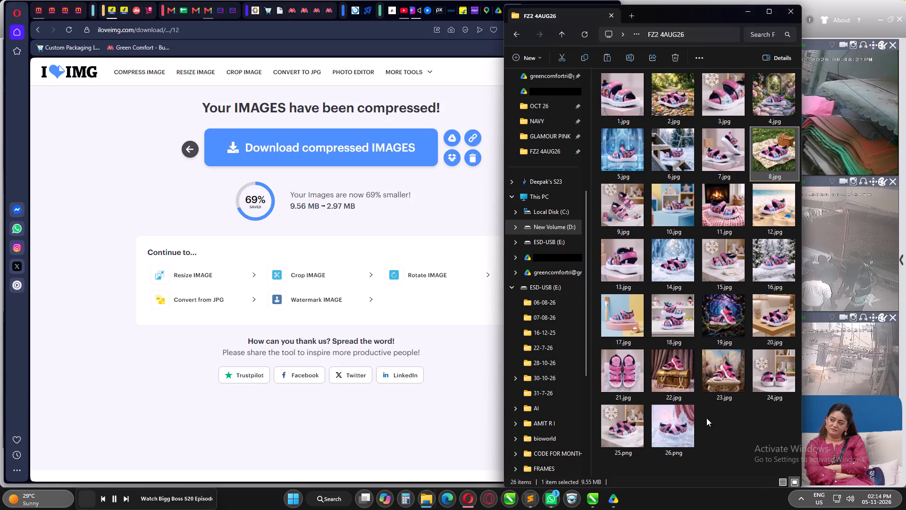
{"action": "left_click", "coordinate": [719, 436]}
{"action": "key", "text": "ctrl+v"}
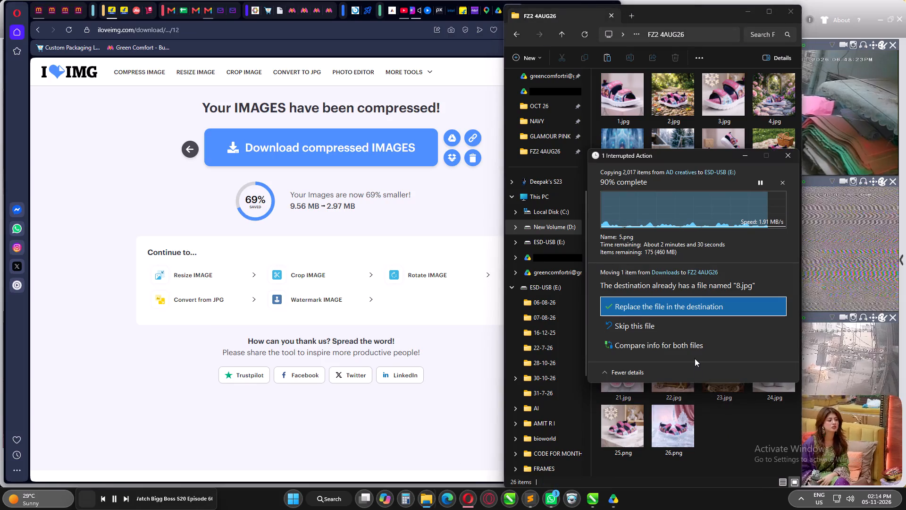
{"action": "left_click", "coordinate": [674, 347]}
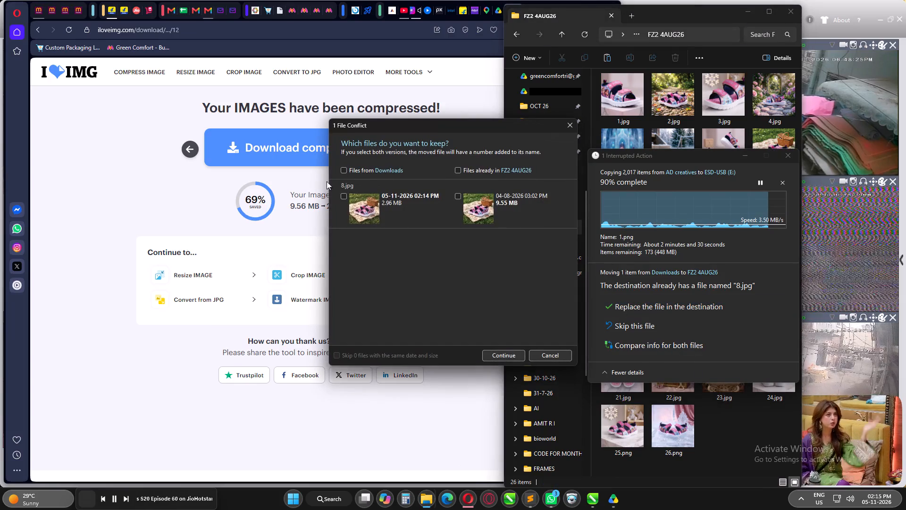
{"action": "left_click", "coordinate": [343, 170]}
{"action": "left_click", "coordinate": [461, 168]}
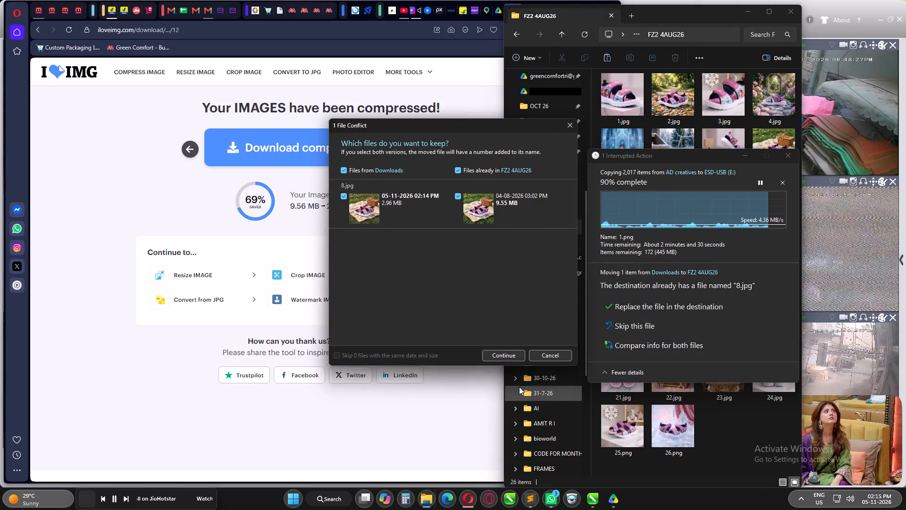
{"action": "left_click", "coordinate": [506, 353]}
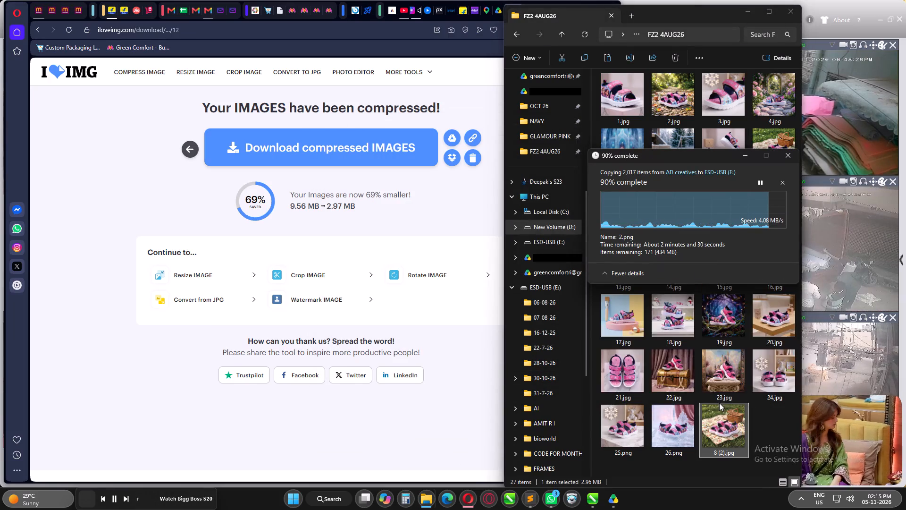
{"action": "left_click", "coordinate": [719, 406]}
{"action": "key", "text": "F5"}
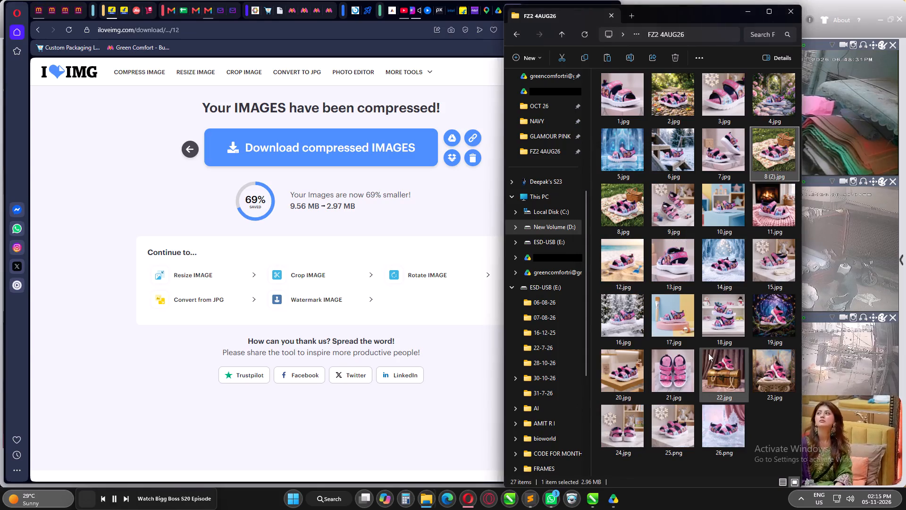
{"action": "left_click", "coordinate": [745, 8]}
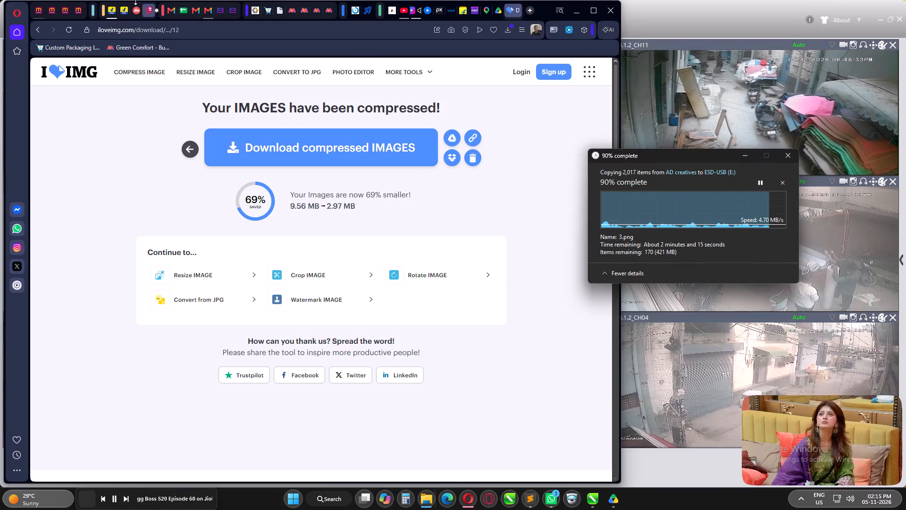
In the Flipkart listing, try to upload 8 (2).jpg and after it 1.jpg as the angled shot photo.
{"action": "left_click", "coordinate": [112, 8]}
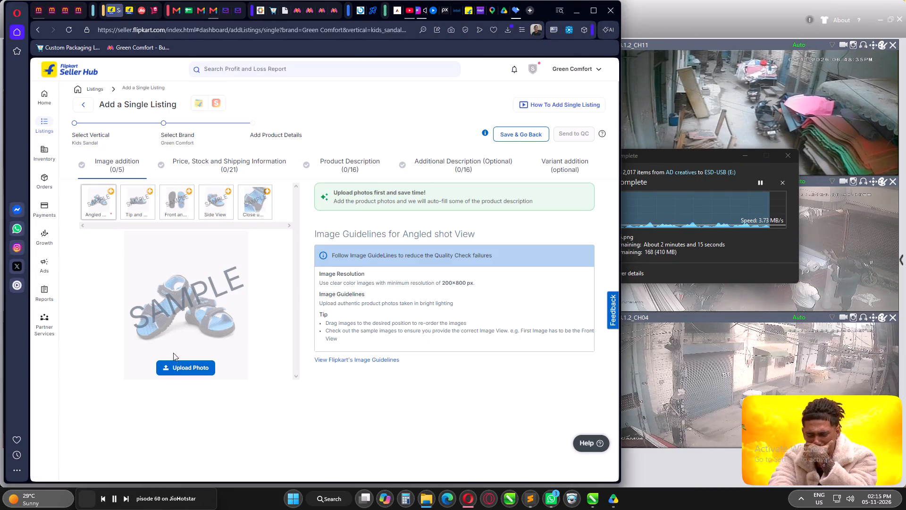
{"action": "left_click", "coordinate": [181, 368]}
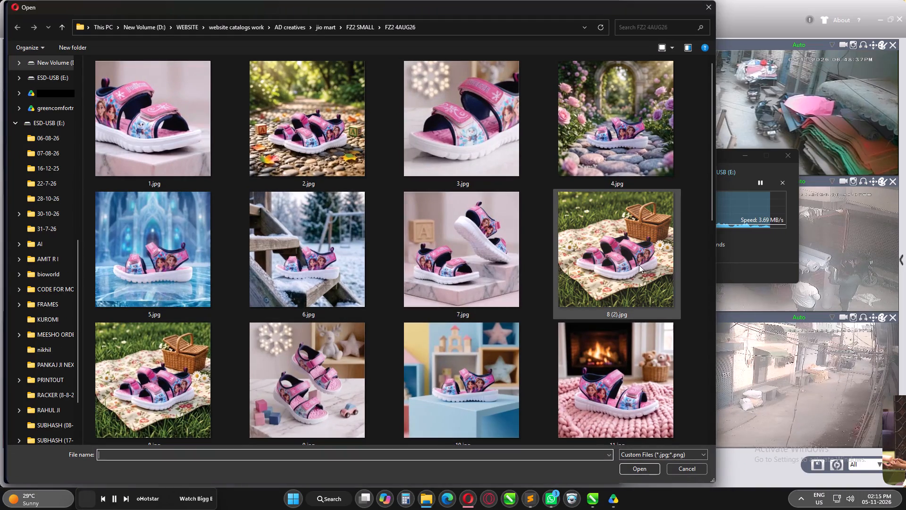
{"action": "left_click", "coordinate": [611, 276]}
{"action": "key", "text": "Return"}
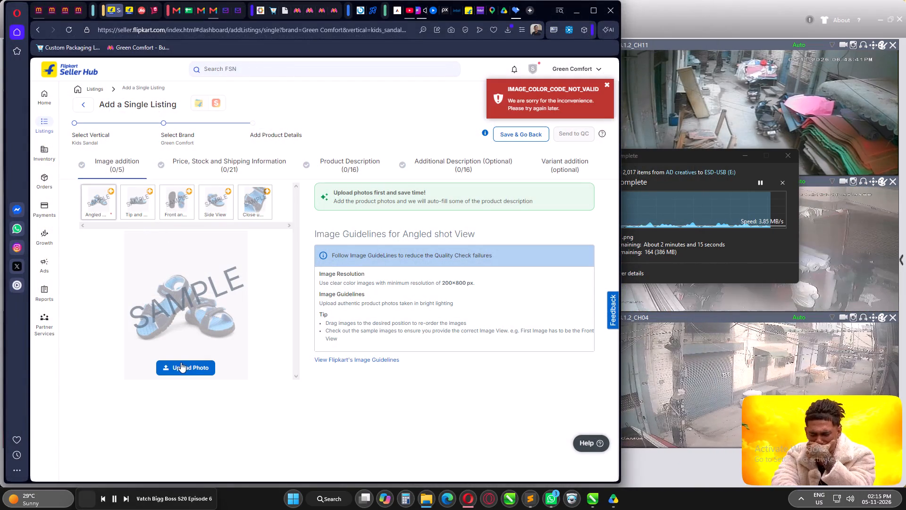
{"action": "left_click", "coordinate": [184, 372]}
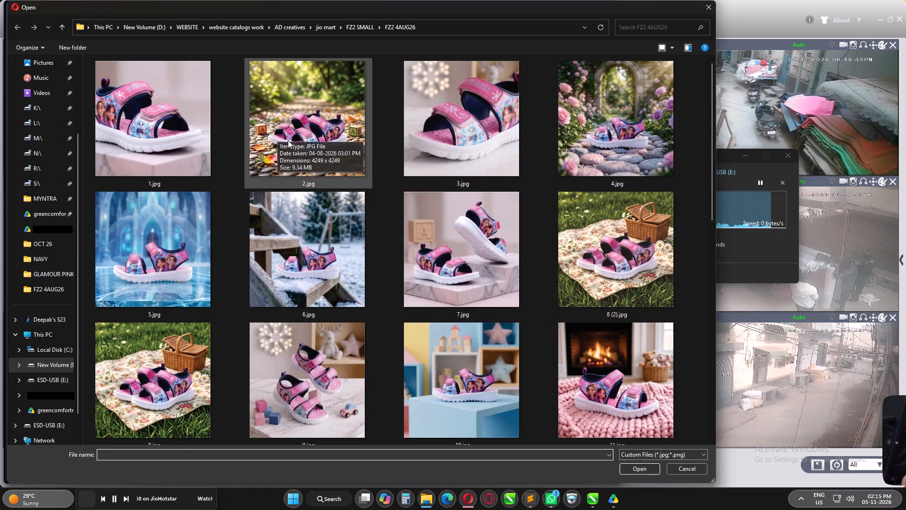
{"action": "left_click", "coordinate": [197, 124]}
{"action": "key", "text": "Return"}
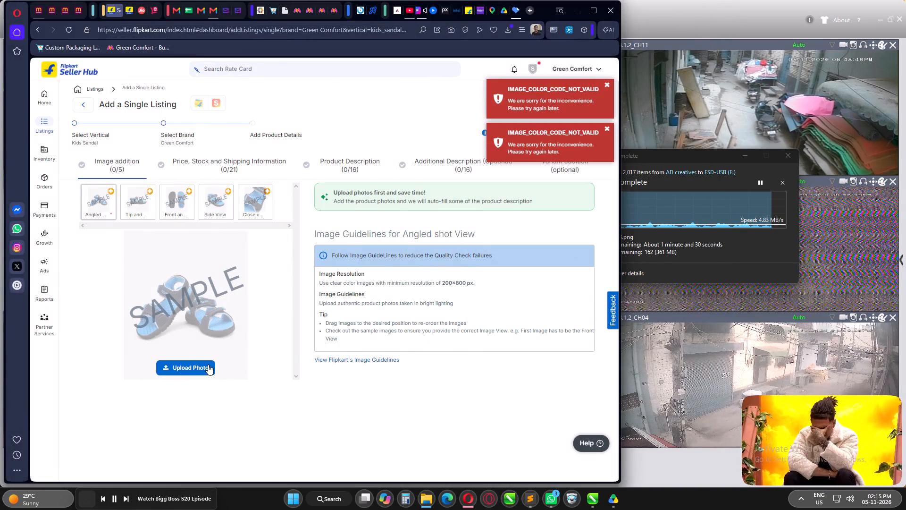
Upload 17.jpg from the FZ2 4AUG26 folder as the angled shot photo.
{"action": "left_click", "coordinate": [198, 367]}
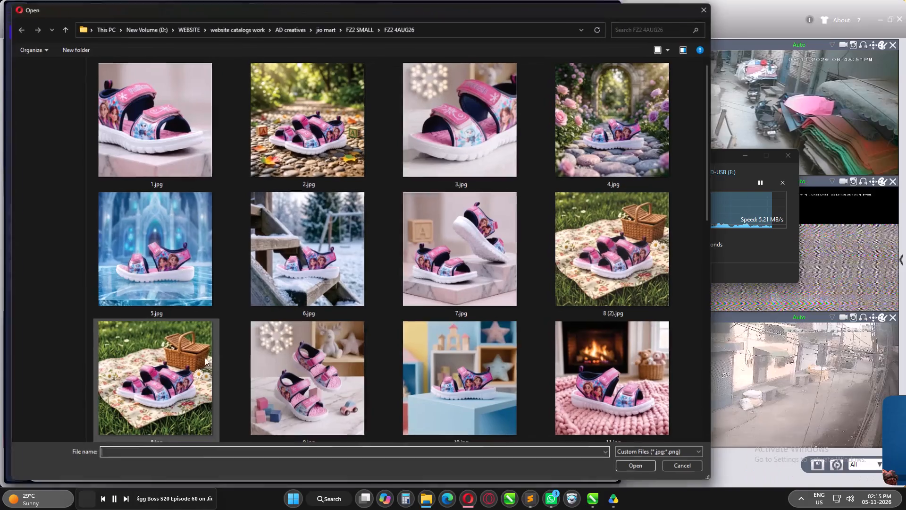
{"action": "left_click", "coordinate": [385, 298]}
{"action": "key", "text": "BackSpace"}
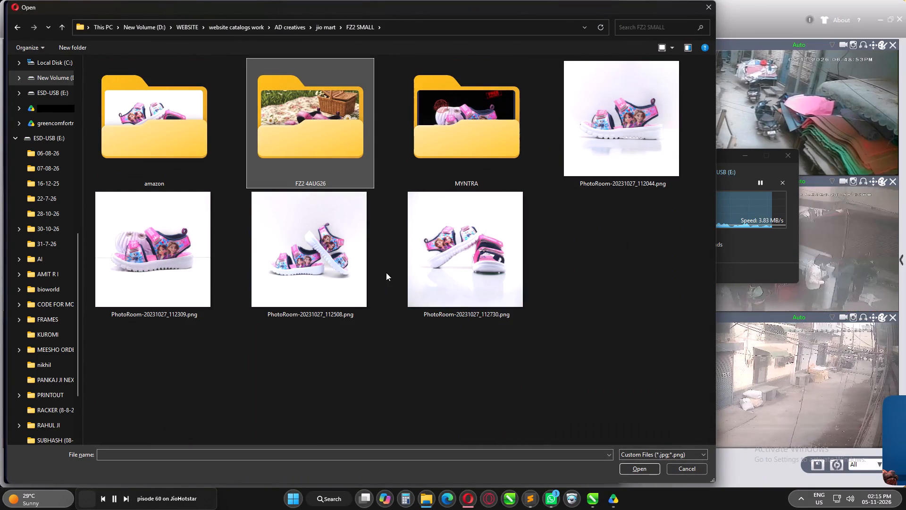
{"action": "double_click", "coordinate": [324, 133]}
{"action": "scroll", "coordinate": [534, 380], "scroll_direction": "down", "scroll_amount": 3}
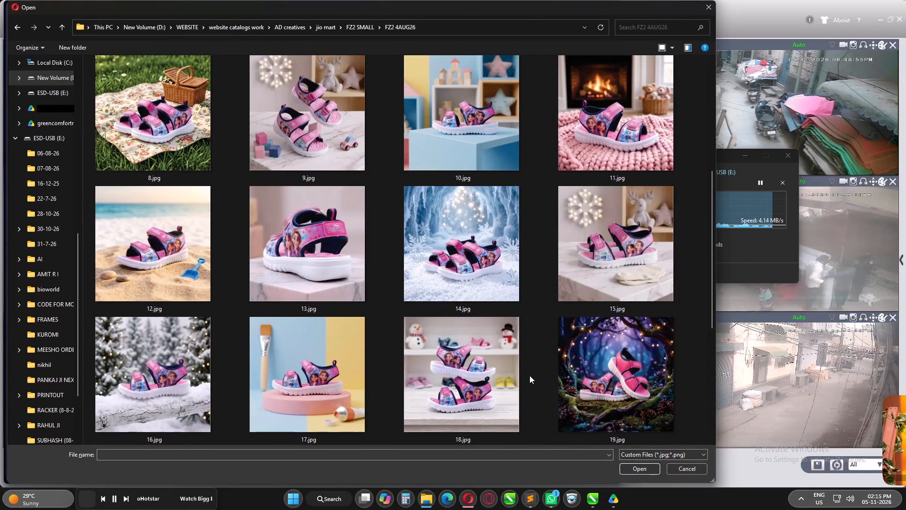
{"action": "left_click", "coordinate": [338, 395]}
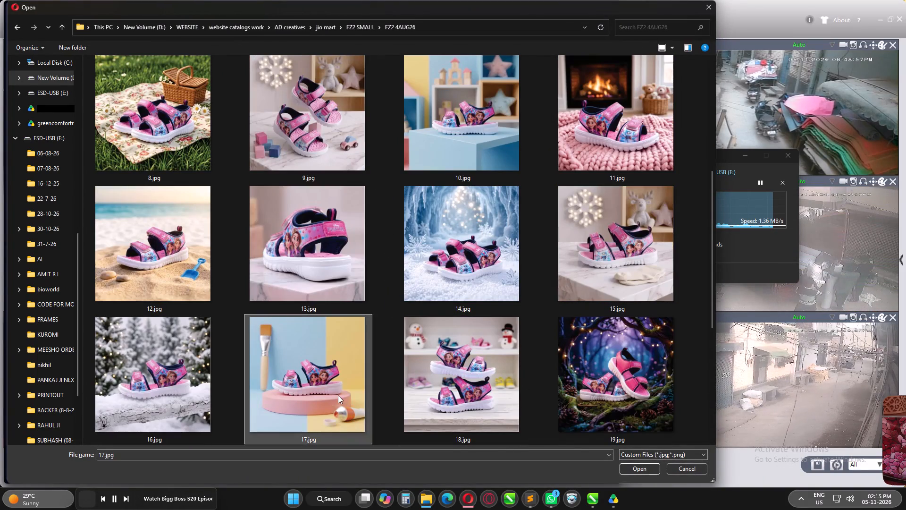
{"action": "key", "text": "Return"}
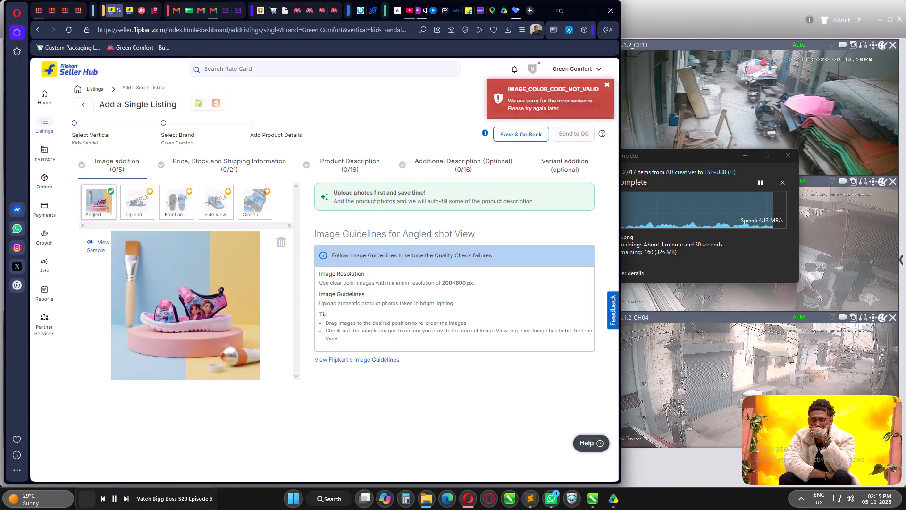
Upload PhotoRoom-20231027_112044.png from the FZ2 SMALL folder as the Tip and Heel View photo.
{"action": "left_click", "coordinate": [142, 201]}
{"action": "left_click", "coordinate": [196, 370]}
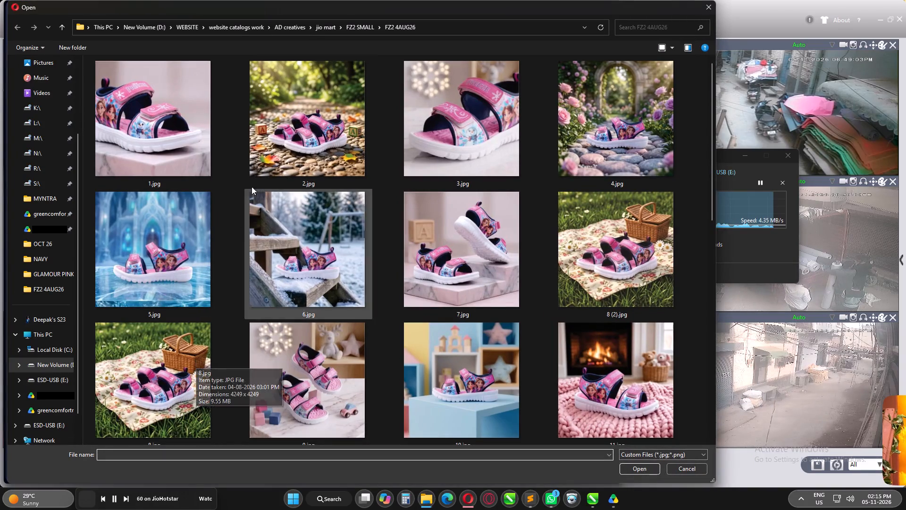
{"action": "left_click", "coordinate": [391, 292]}
{"action": "key", "text": "BackSpace"}
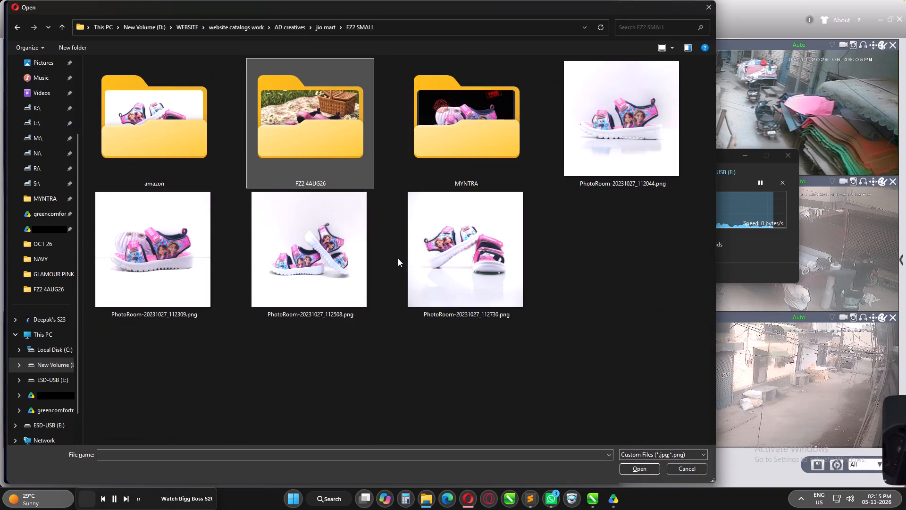
{"action": "left_click", "coordinate": [646, 127]}
{"action": "key", "text": "Return"}
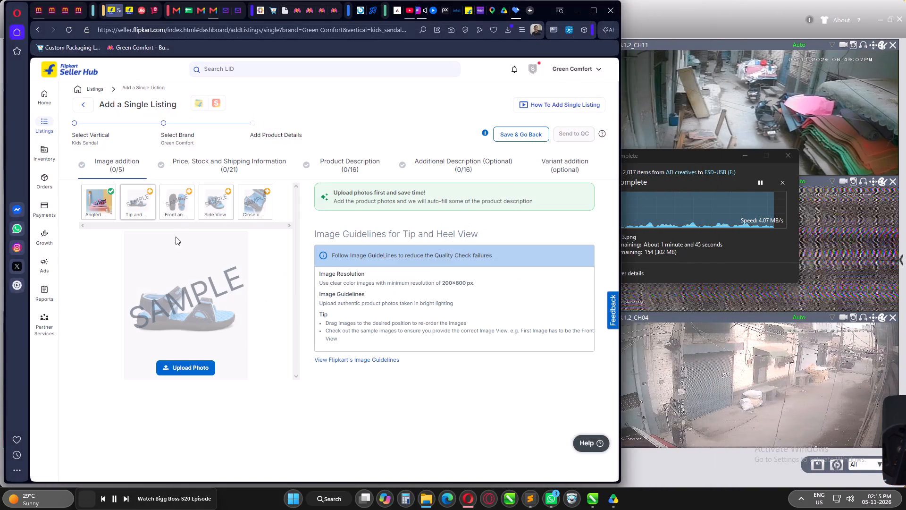
Upload PhotoRoom-20231027_112309.png from FZ2 SMALL as the Front and Sole View photo.
{"action": "left_click", "coordinate": [177, 207]}
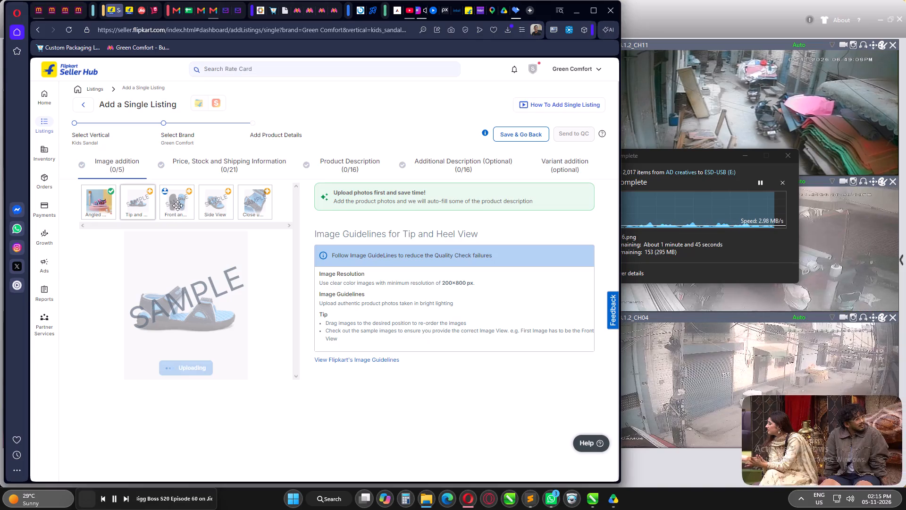
{"action": "left_click", "coordinate": [176, 202]}
{"action": "left_click", "coordinate": [184, 368]}
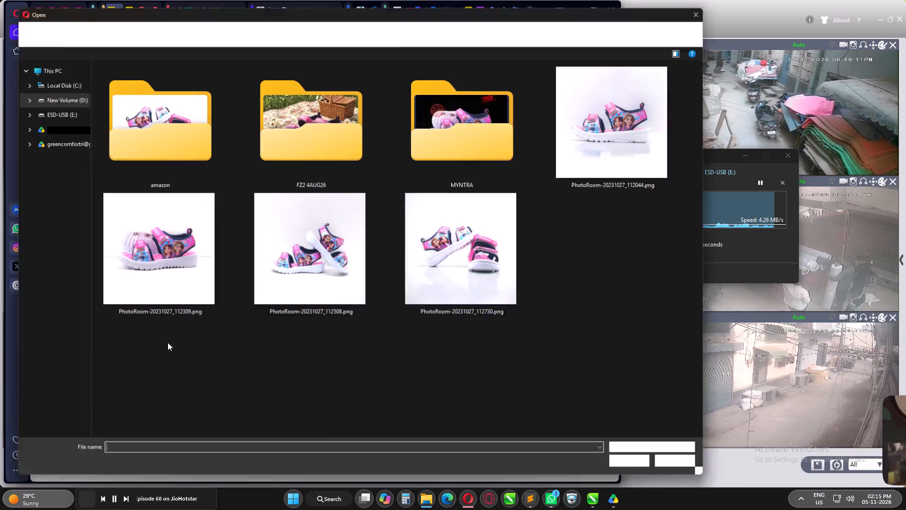
{"action": "left_click", "coordinate": [150, 299]}
{"action": "key", "text": "Return"}
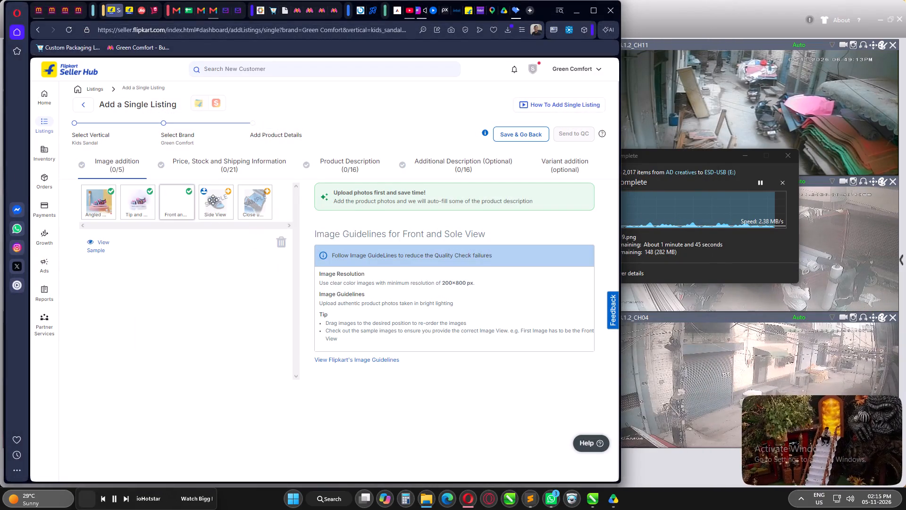
Upload PhotoRoom-20231027_112508.png from FZ2 SMALL as the Side View photo.
{"action": "left_click", "coordinate": [213, 200]}
{"action": "left_click", "coordinate": [189, 364]}
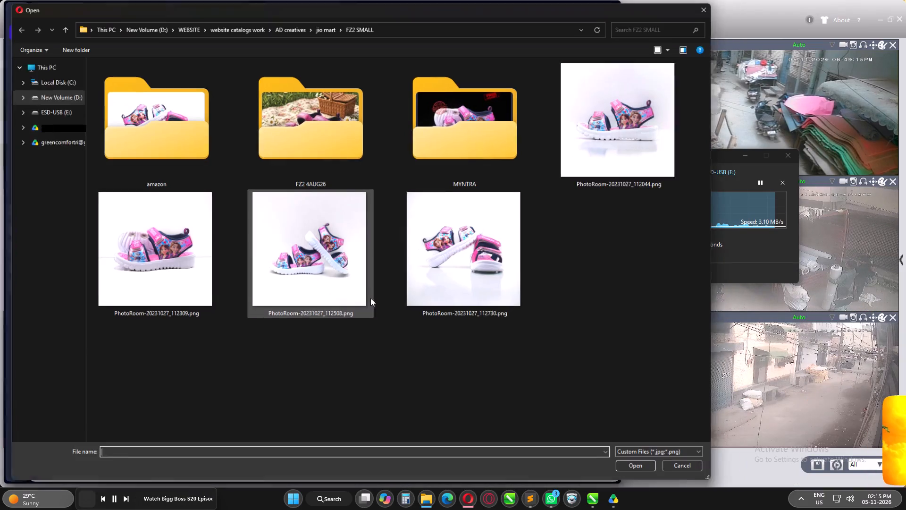
{"action": "left_click", "coordinate": [333, 270]}
{"action": "key", "text": "Return"}
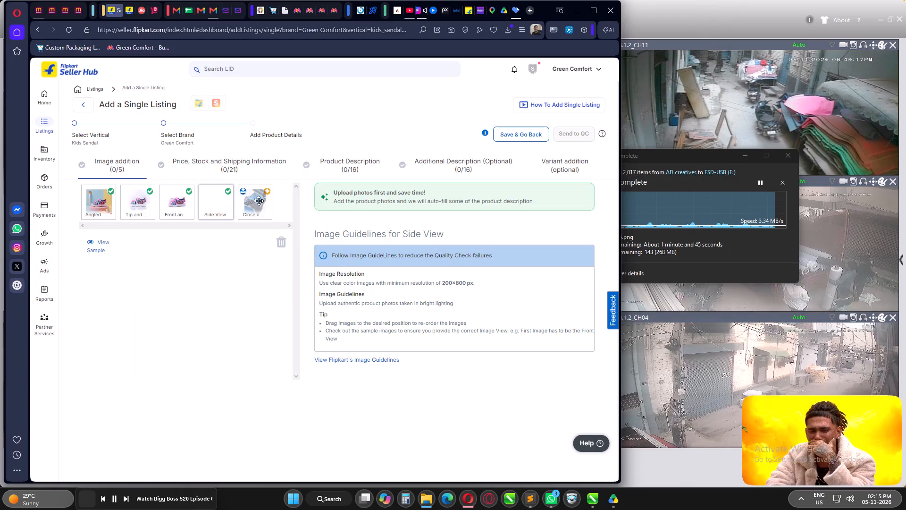
Upload PhotoRoom-20231027_112730.png from FZ2 SMALL as the Close up shot photo.
{"action": "left_click", "coordinate": [259, 201]}
{"action": "left_click", "coordinate": [205, 370]}
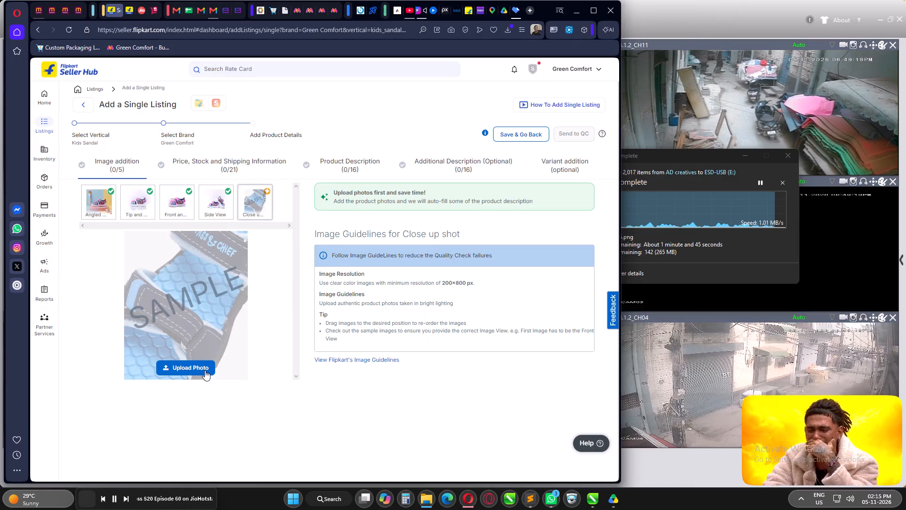
{"action": "left_click", "coordinate": [445, 280]}
{"action": "key", "text": "Return"}
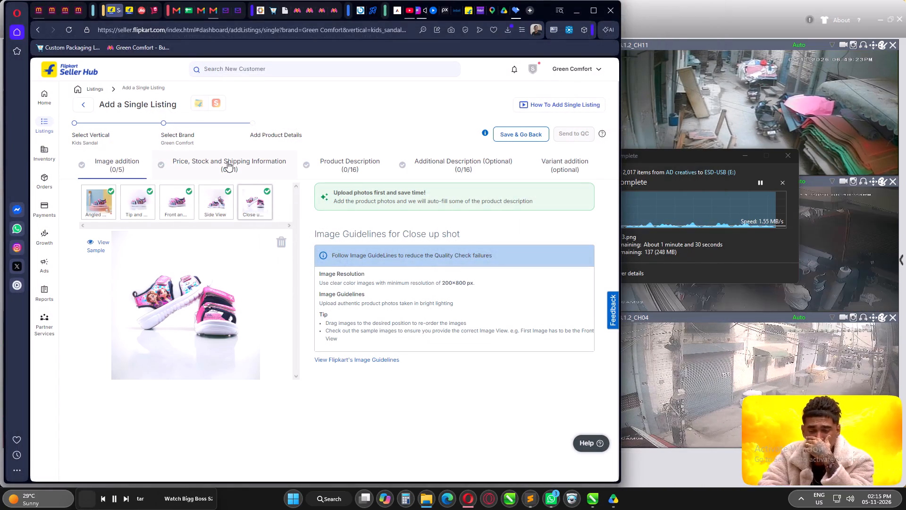
In the price, stock and shipping section, enter seller SKU ID "FZ2 5C (5OCT26)" and set the listing status to Active.
{"action": "left_click", "coordinate": [227, 161]}
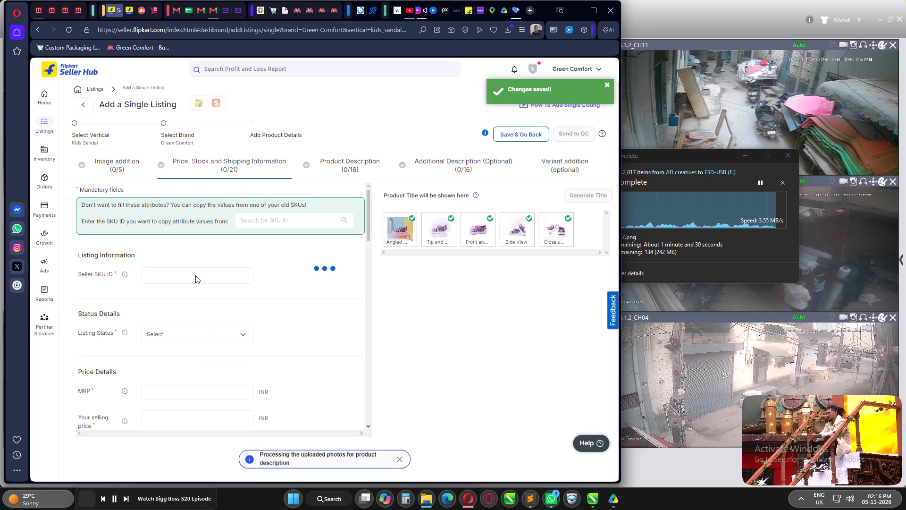
{"action": "left_click", "coordinate": [195, 275]}
{"action": "type", "text": "FZ2 5C"}
{"action": "key", "text": "space"}
{"action": "type", "text": "("}
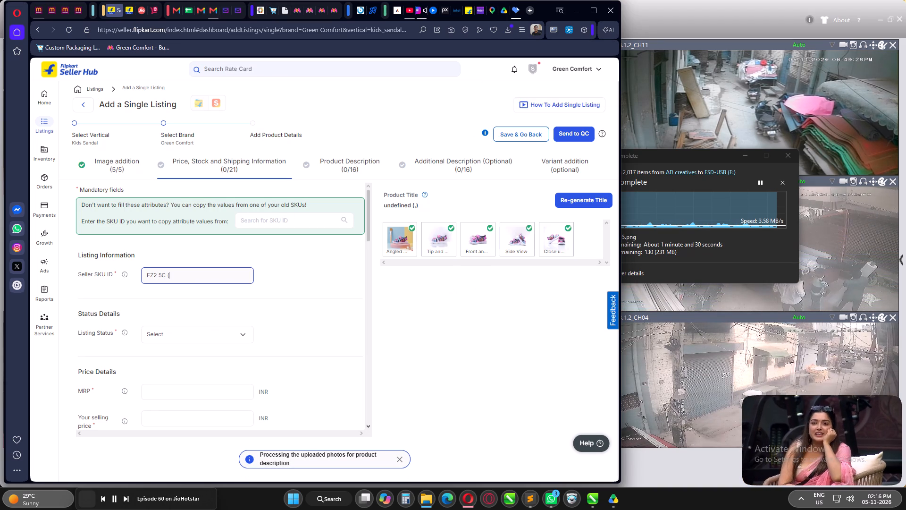
{"action": "type", "text": "5OCT26)"}
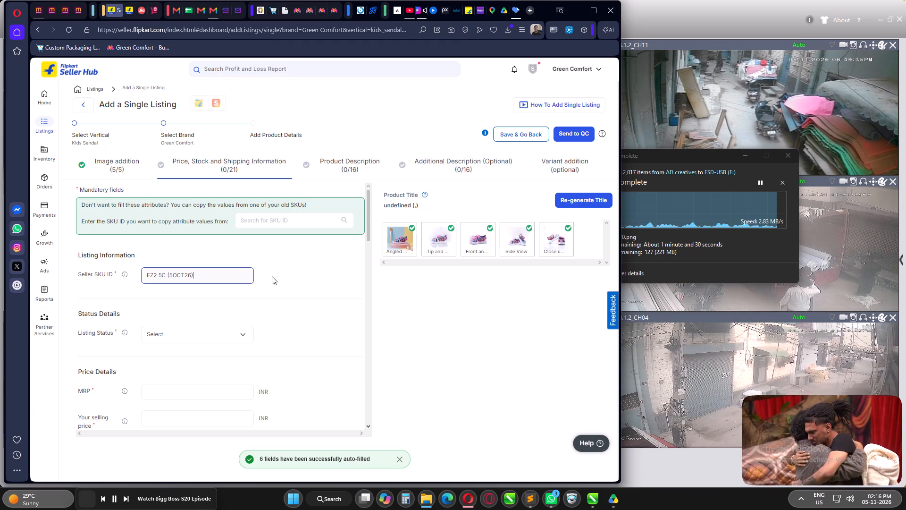
{"action": "scroll", "coordinate": [259, 254], "scroll_direction": "down", "scroll_amount": 2}
{"action": "left_click", "coordinate": [213, 237]}
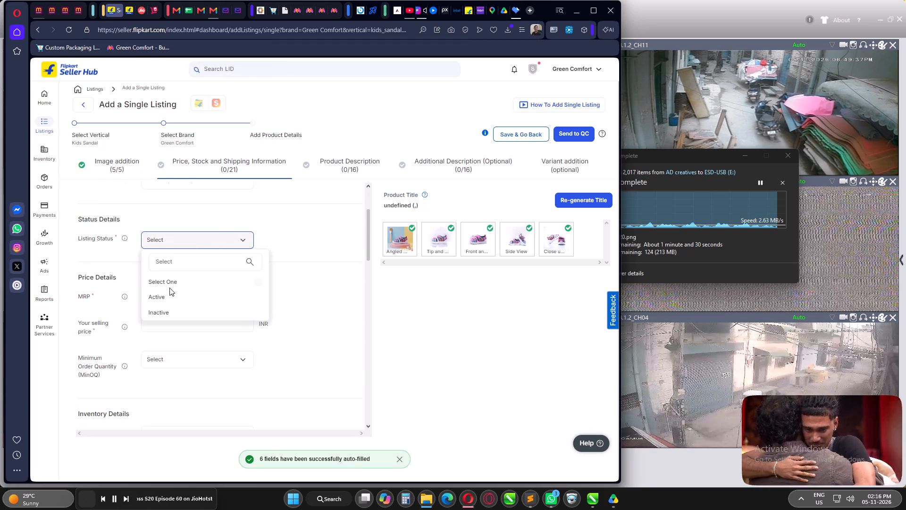
{"action": "left_click", "coordinate": [166, 301]}
Fill in the price details with MRP 999 INR, selling price 599 INR and minimum order quantity 1.
{"action": "left_click", "coordinate": [184, 302]}
{"action": "type", "text": "999"}
{"action": "left_click", "coordinate": [184, 323]}
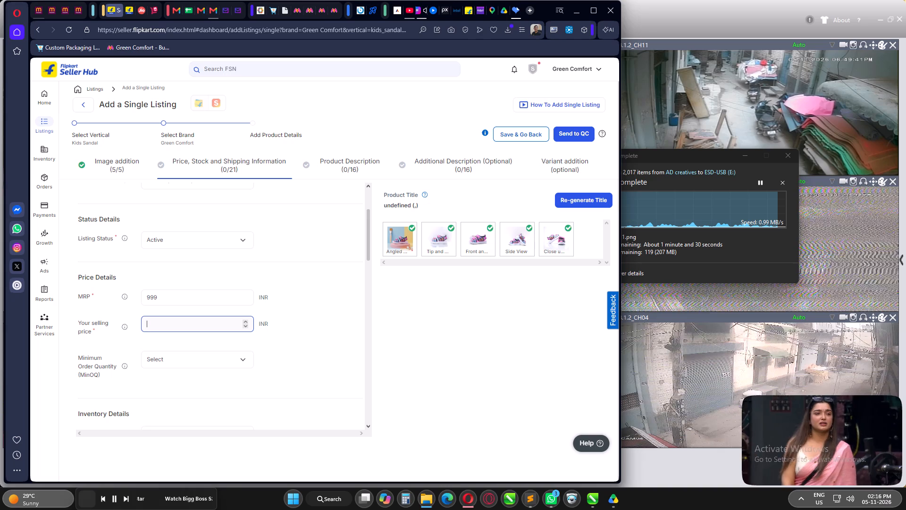
{"action": "type", "text": "599"}
{"action": "left_click", "coordinate": [197, 355]}
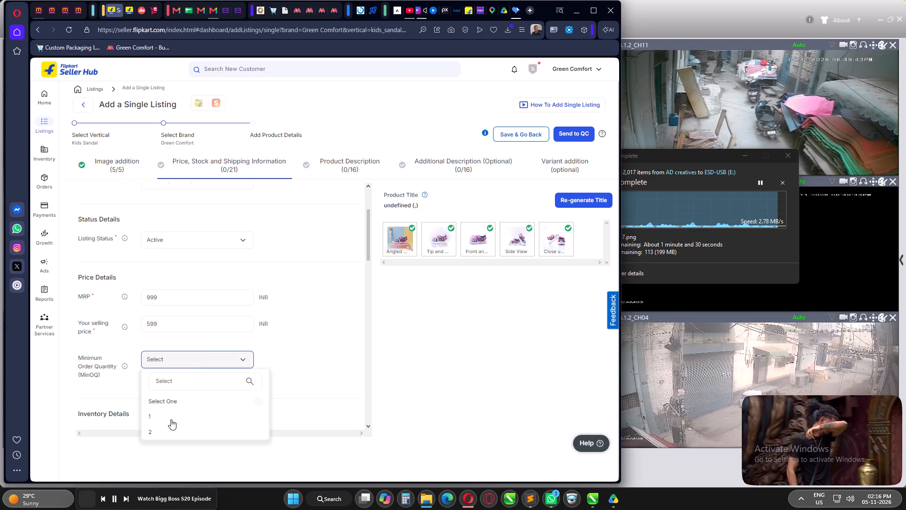
{"action": "left_click", "coordinate": [168, 416]}
{"action": "left_click", "coordinate": [276, 373]}
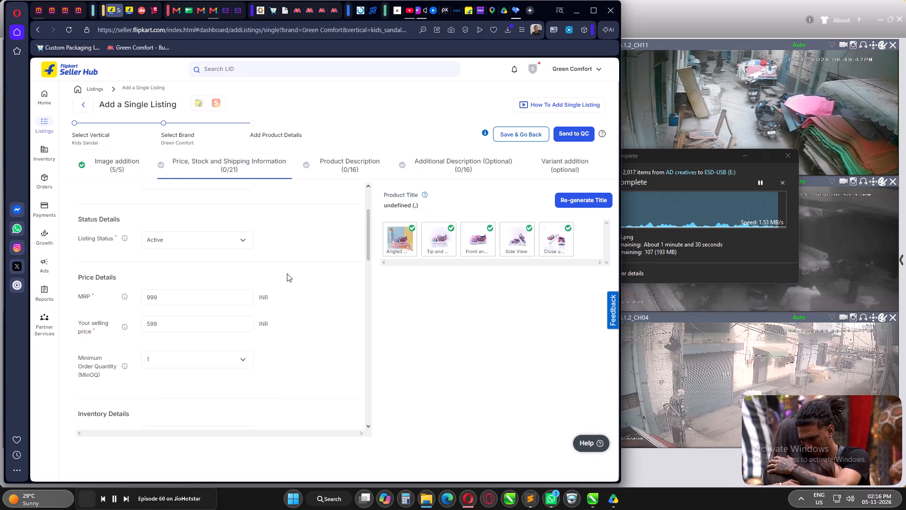
Fill in the inventory details with fulfilment by Seller, procurement type instock, procurement SLA 1 day and stock 50.
{"action": "scroll", "coordinate": [286, 251], "scroll_direction": "down", "scroll_amount": 3}
{"action": "left_click", "coordinate": [201, 290]}
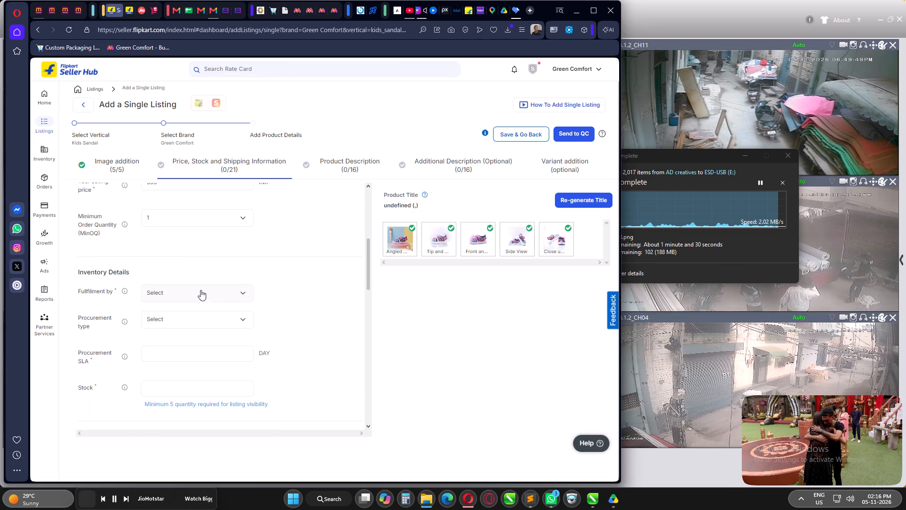
{"action": "left_click", "coordinate": [172, 349]}
{"action": "left_click", "coordinate": [185, 326]}
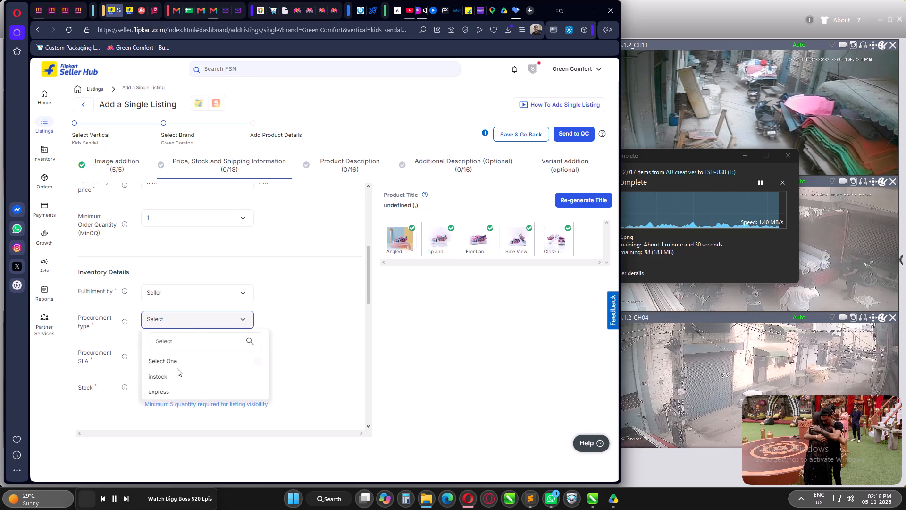
{"action": "left_click", "coordinate": [170, 375]}
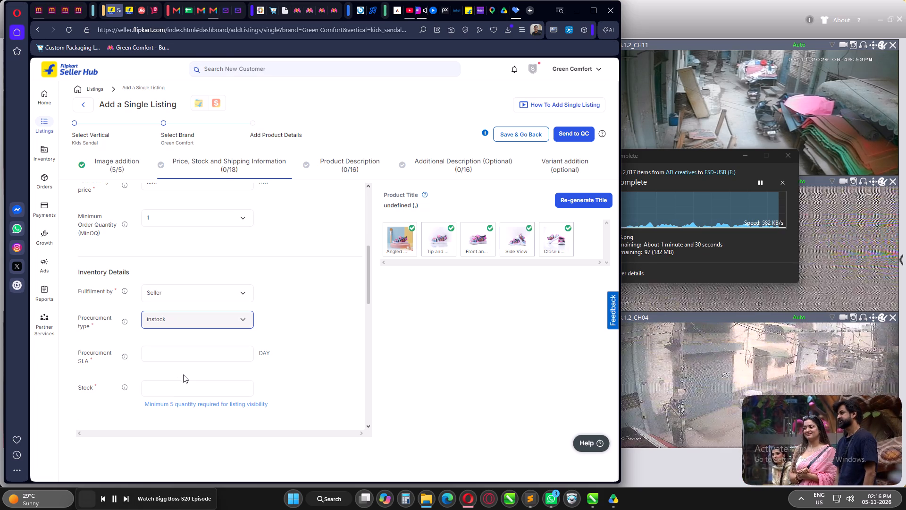
{"action": "left_click", "coordinate": [188, 357]}
{"action": "key", "text": "1"}
{"action": "left_click", "coordinate": [193, 391]}
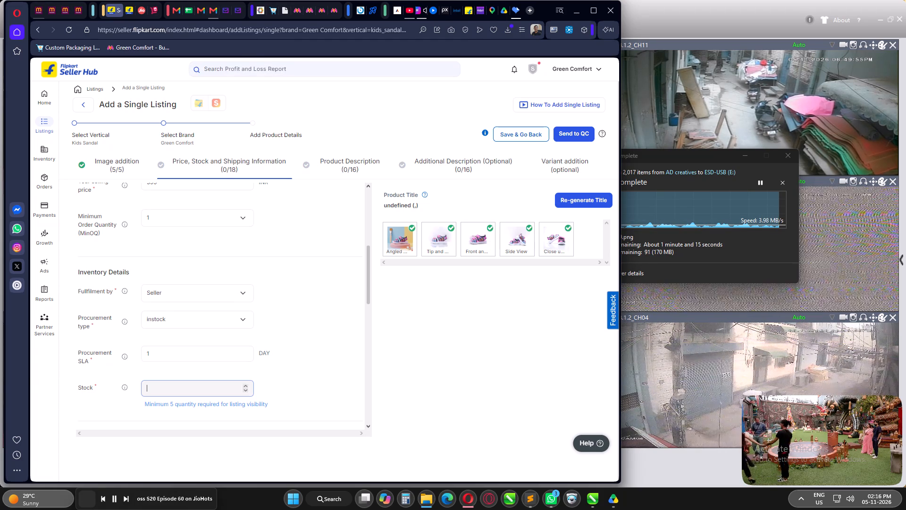
{"action": "key", "text": "5"}
{"action": "key", "text": "0"}
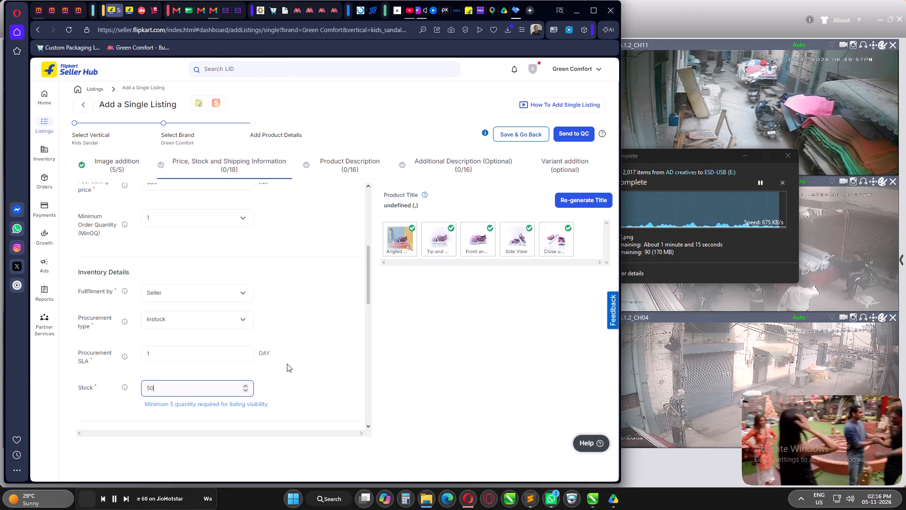
{"action": "left_click", "coordinate": [287, 364]}
Set the shipping provider to Flipkart.
{"action": "scroll", "coordinate": [207, 260], "scroll_direction": "down", "scroll_amount": 3}
{"action": "left_click", "coordinate": [176, 318]}
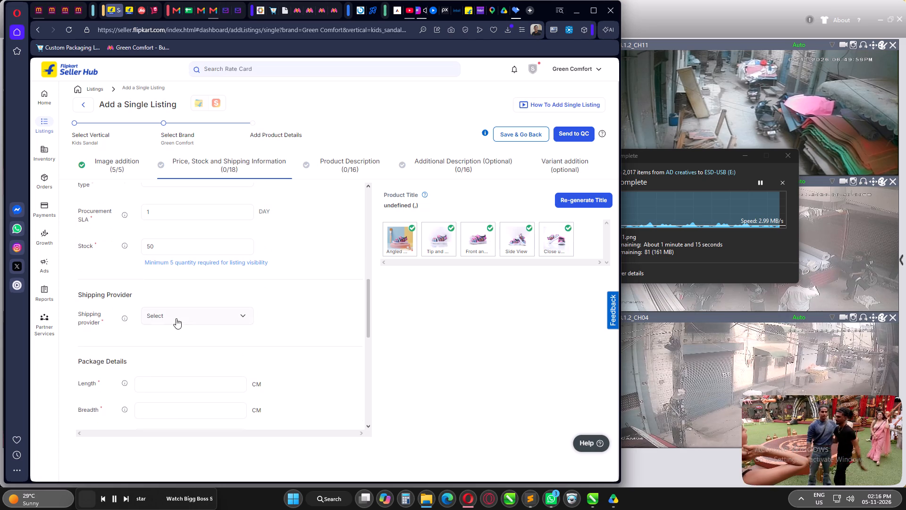
{"action": "left_click", "coordinate": [166, 373]}
Enter the package details: length 21 cm, breadth 11 cm, height 9 cm and weight .250 kg.
{"action": "scroll", "coordinate": [210, 311], "scroll_direction": "down", "scroll_amount": 2}
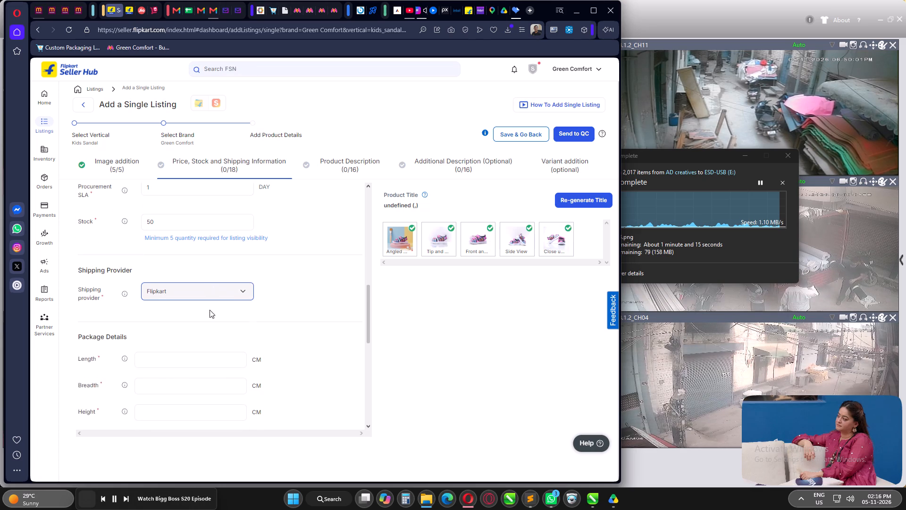
{"action": "left_click", "coordinate": [183, 289]}
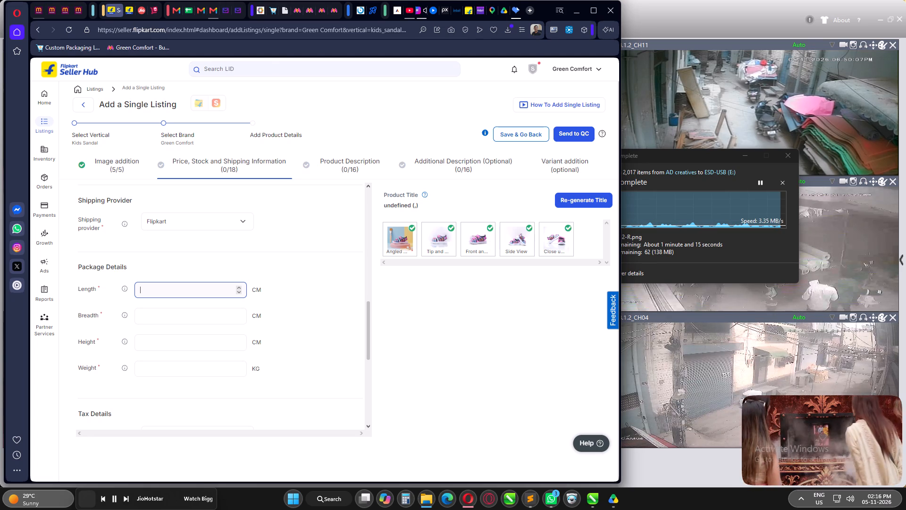
{"action": "key", "text": "2"}
{"action": "key", "text": "1"}
{"action": "left_click", "coordinate": [171, 295]}
{"action": "key", "text": "1"}
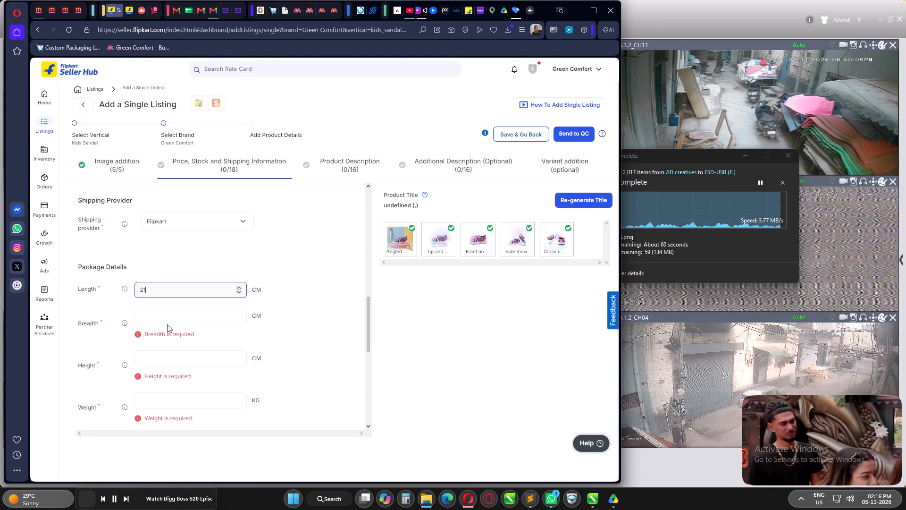
{"action": "left_click", "coordinate": [168, 321]}
{"action": "key", "text": "1"}
{"action": "key", "text": "1"}
{"action": "left_click", "coordinate": [177, 348]}
{"action": "key", "text": "9"}
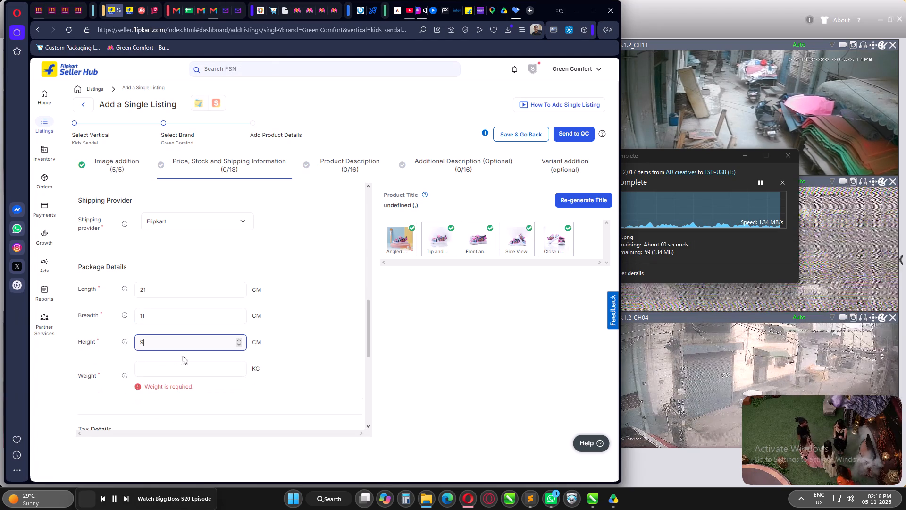
{"action": "left_click", "coordinate": [184, 372]}
{"action": "type", "text": ".250"}
{"action": "left_click", "coordinate": [317, 379]}
Fill in the tax details by choosing HSN 64029990 from the relevant HSN codes and tax code GST_5.
{"action": "scroll", "coordinate": [289, 331], "scroll_direction": "down", "scroll_amount": 2}
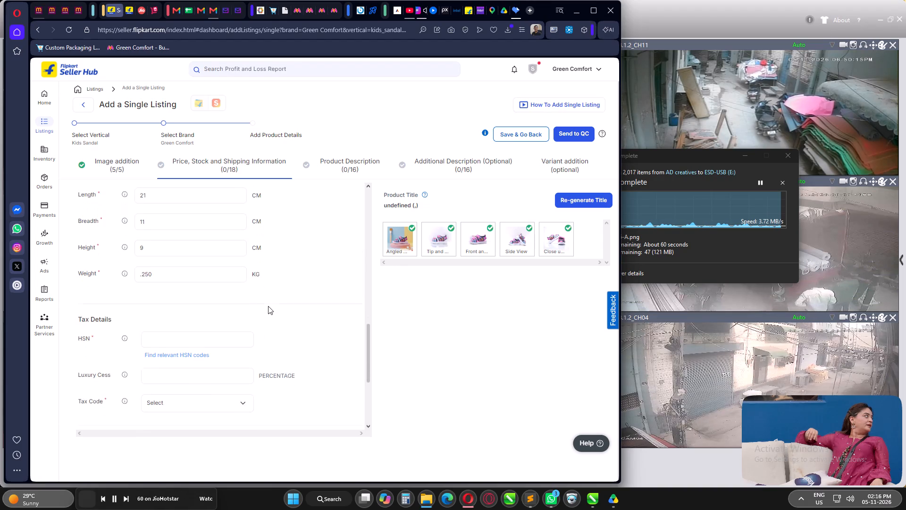
{"action": "scroll", "coordinate": [216, 280], "scroll_direction": "down", "scroll_amount": 1}
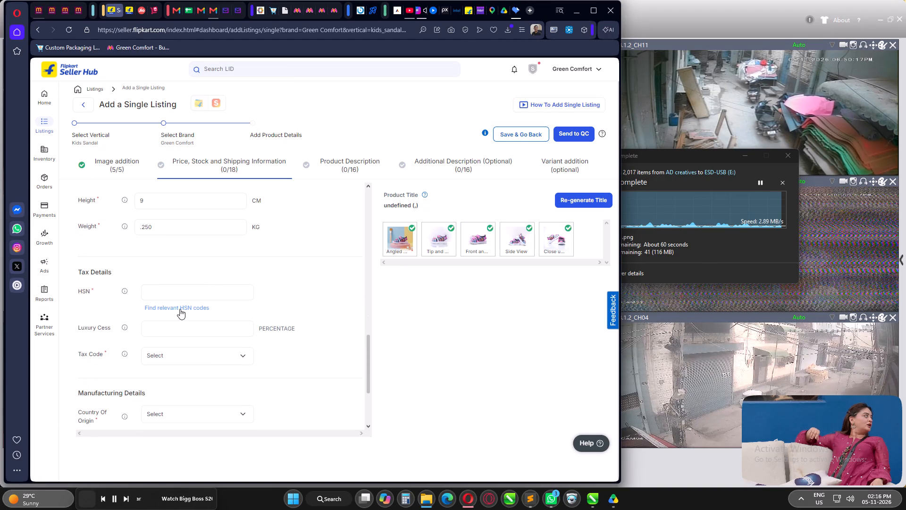
{"action": "left_click", "coordinate": [180, 309]}
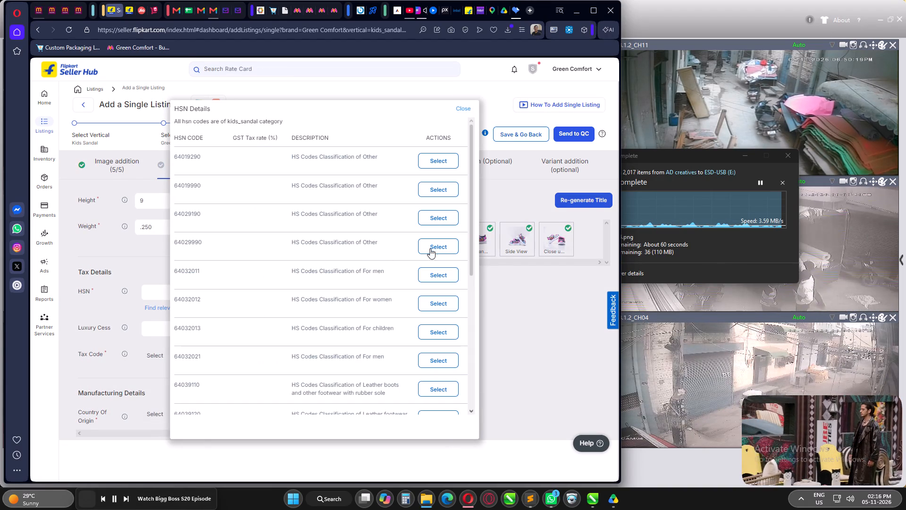
{"action": "left_click", "coordinate": [440, 245]}
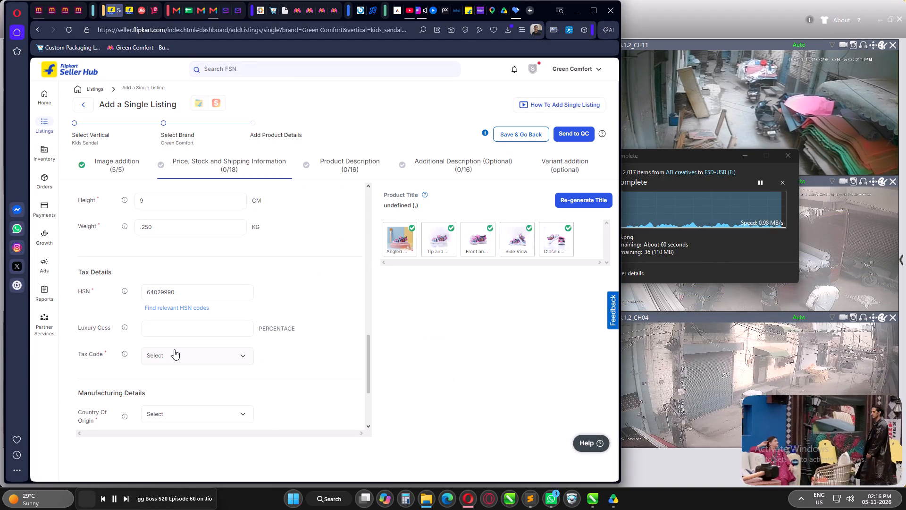
{"action": "left_click", "coordinate": [172, 354]}
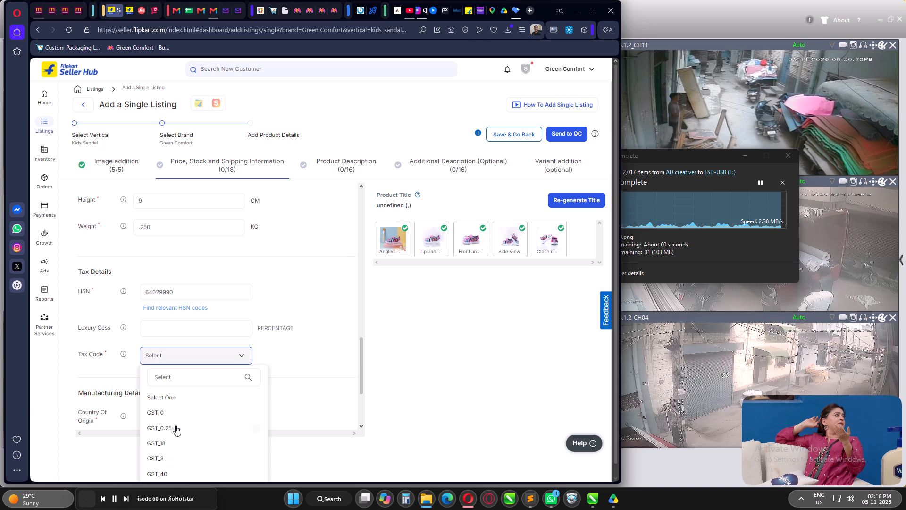
{"action": "scroll", "coordinate": [176, 425], "scroll_direction": "down", "scroll_amount": 1}
{"action": "left_click", "coordinate": [178, 441]}
{"action": "left_click", "coordinate": [304, 378]}
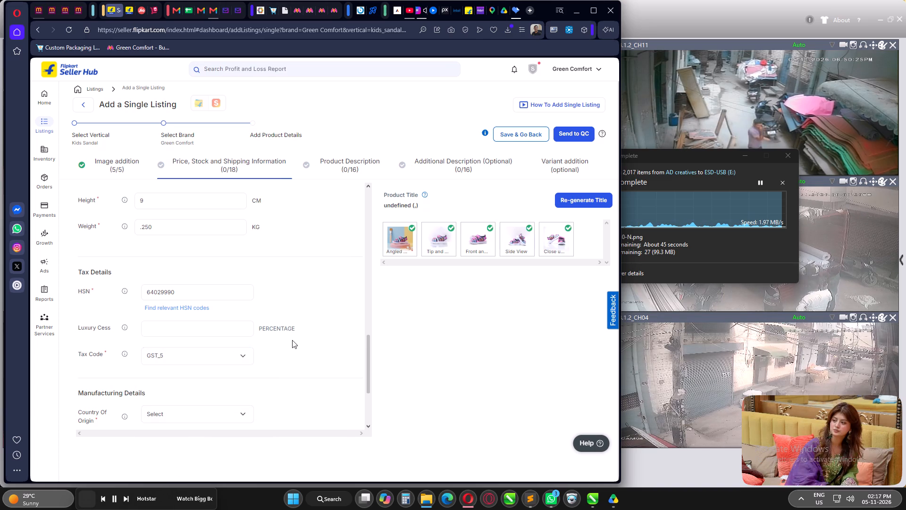
Set the country of origin to India in the manufacturing details.
{"action": "scroll", "coordinate": [233, 244], "scroll_direction": "down", "scroll_amount": 3}
{"action": "left_click", "coordinate": [191, 291]}
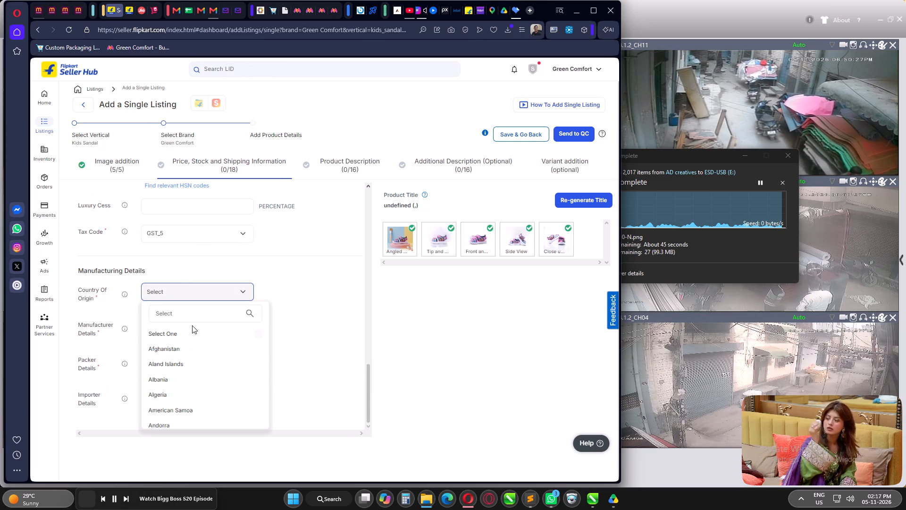
{"action": "left_click", "coordinate": [190, 313]}
{"action": "type", "text": "IN"}
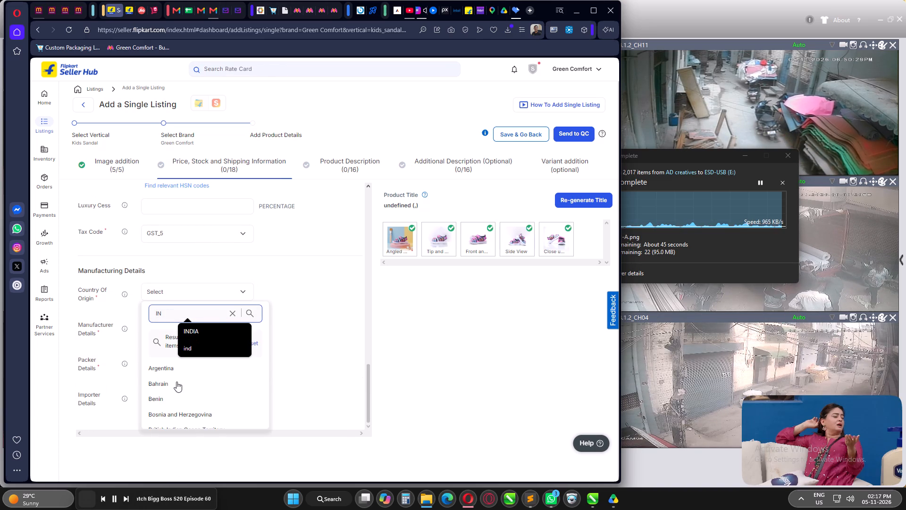
{"action": "left_click", "coordinate": [194, 334]}
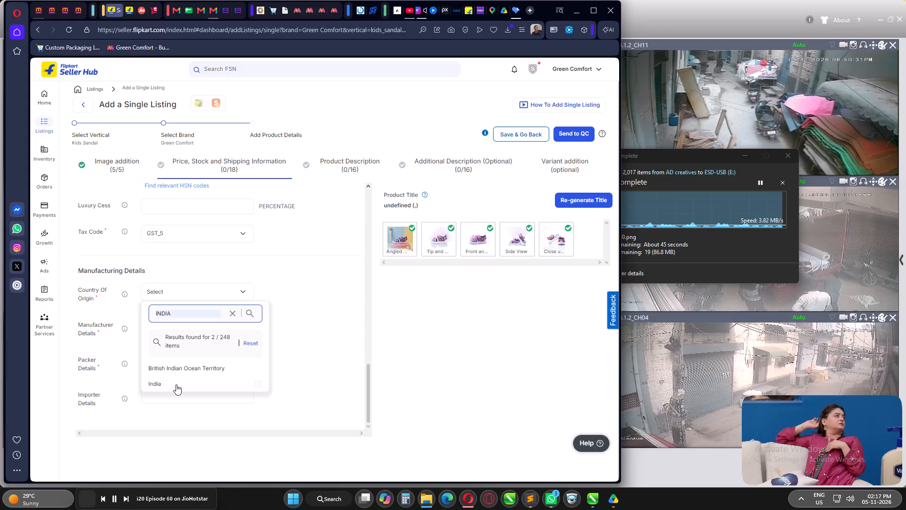
{"action": "left_click", "coordinate": [176, 384]}
Enter Rama International as both the manufacturer details and the packer details.
{"action": "left_click", "coordinate": [184, 365]}
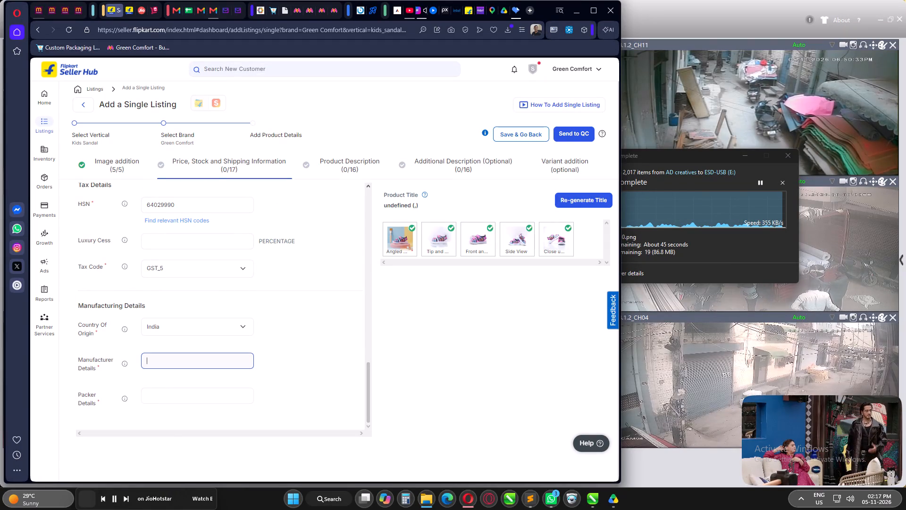
{"action": "key", "text": "super+v"}
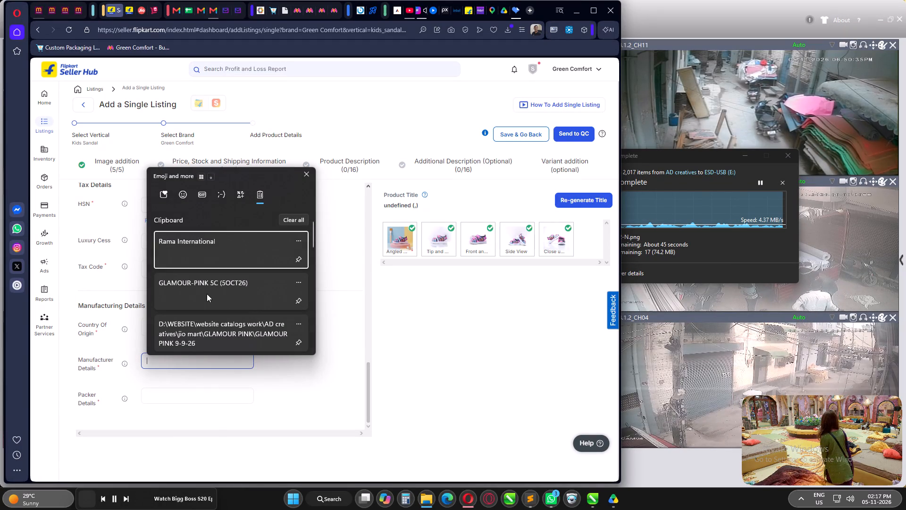
{"action": "left_click", "coordinate": [209, 246]}
{"action": "key", "text": "ctrl+v"}
{"action": "key", "text": "ctrl+a"}
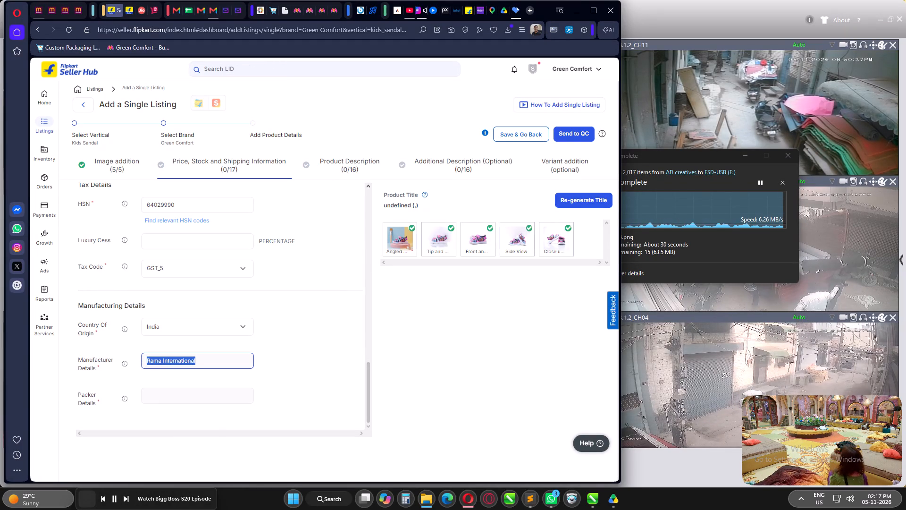
{"action": "key", "text": "ctrl+c"}
{"action": "left_click", "coordinate": [182, 397]}
{"action": "key", "text": "ctrl+v"}
{"action": "left_click", "coordinate": [293, 374]}
{"action": "scroll", "coordinate": [276, 292], "scroll_direction": "down", "scroll_amount": 2}
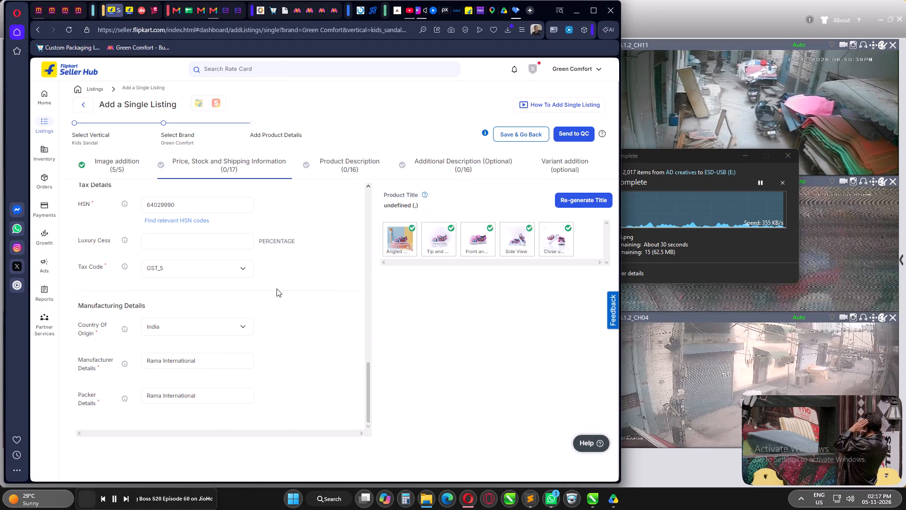
In the product description section, enter style code FZ2 and set the brand size to 5C.
{"action": "left_click", "coordinate": [344, 170]}
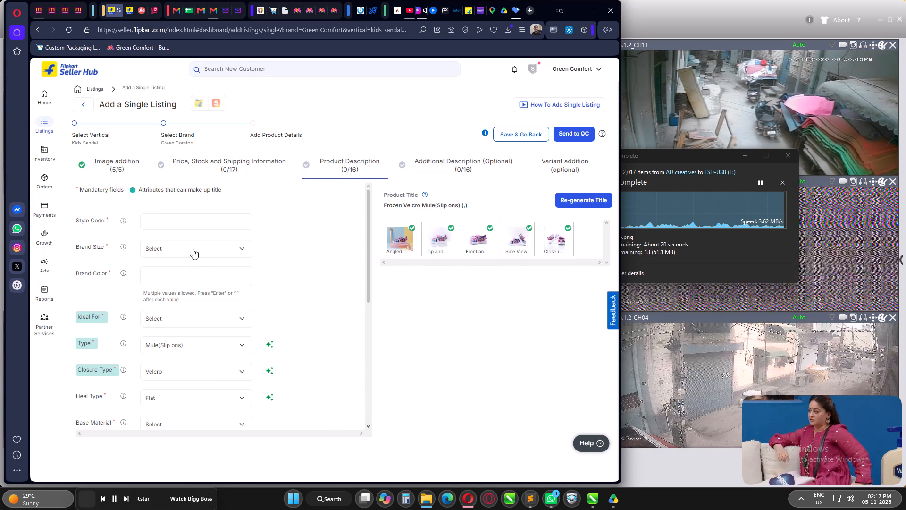
{"action": "left_click", "coordinate": [177, 220]}
{"action": "scroll", "coordinate": [181, 225], "scroll_direction": "up", "scroll_amount": 2}
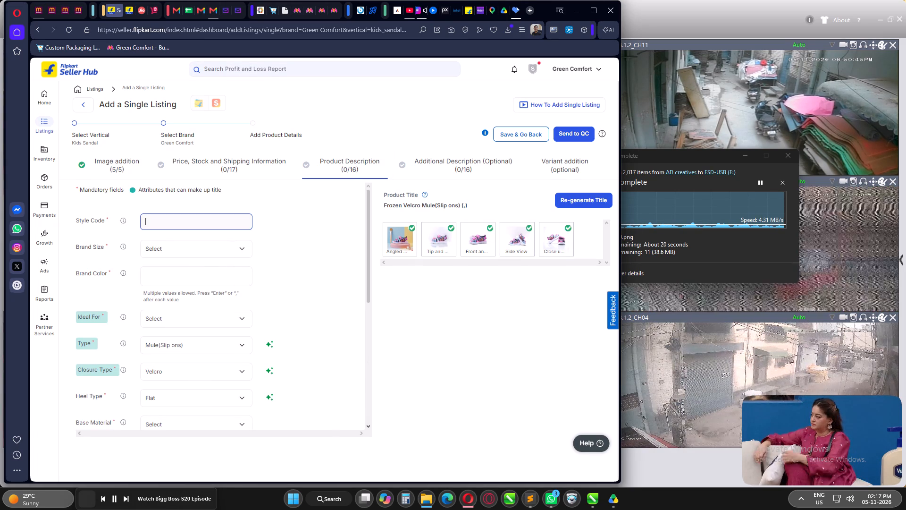
{"action": "type", "text": "FZ2"}
{"action": "left_click", "coordinate": [171, 250]}
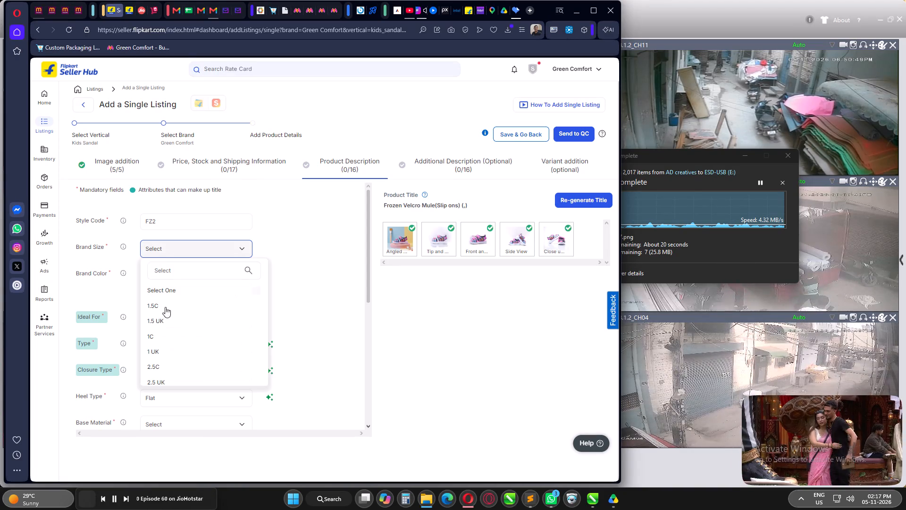
{"action": "left_click", "coordinate": [200, 269]}
{"action": "key", "text": "5"}
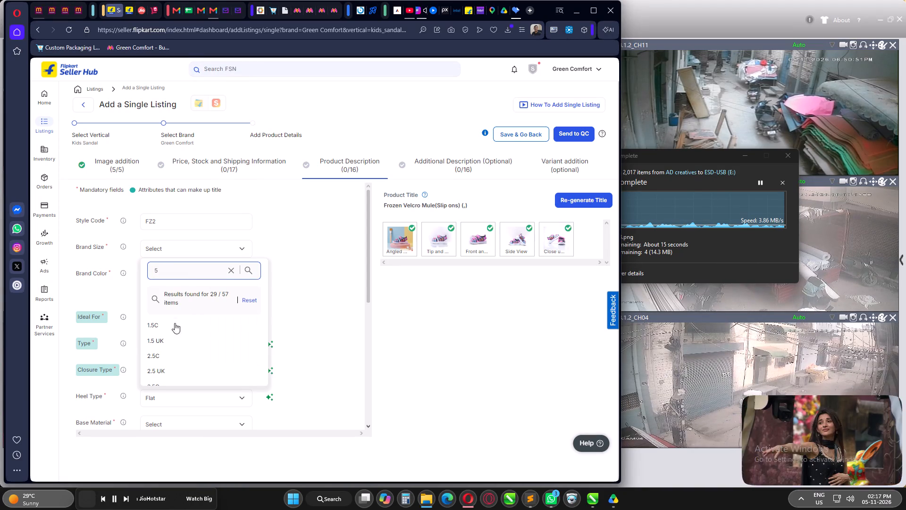
{"action": "scroll", "coordinate": [172, 345], "scroll_direction": "down", "scroll_amount": 3}
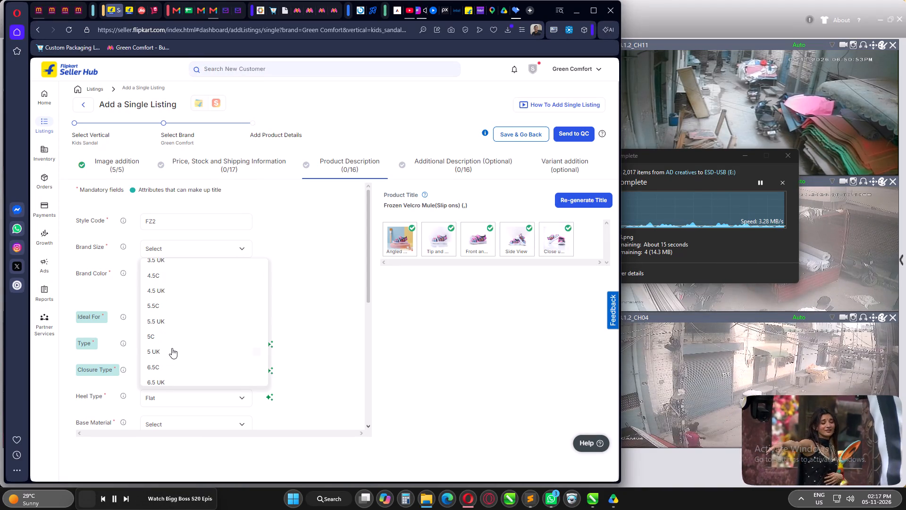
{"action": "left_click", "coordinate": [171, 338]}
Enter PINK as the brand color and set Ideal For to Girls.
{"action": "left_click", "coordinate": [174, 279]}
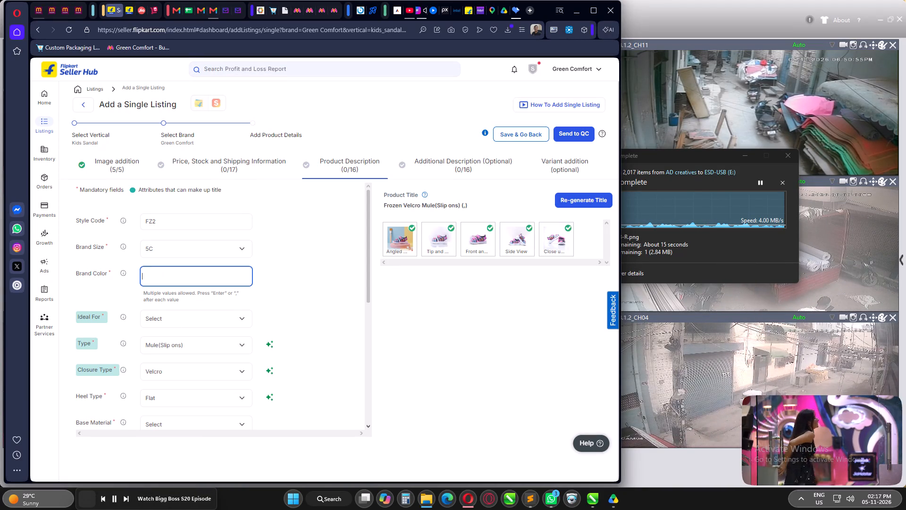
{"action": "type", "text": "PINK"}
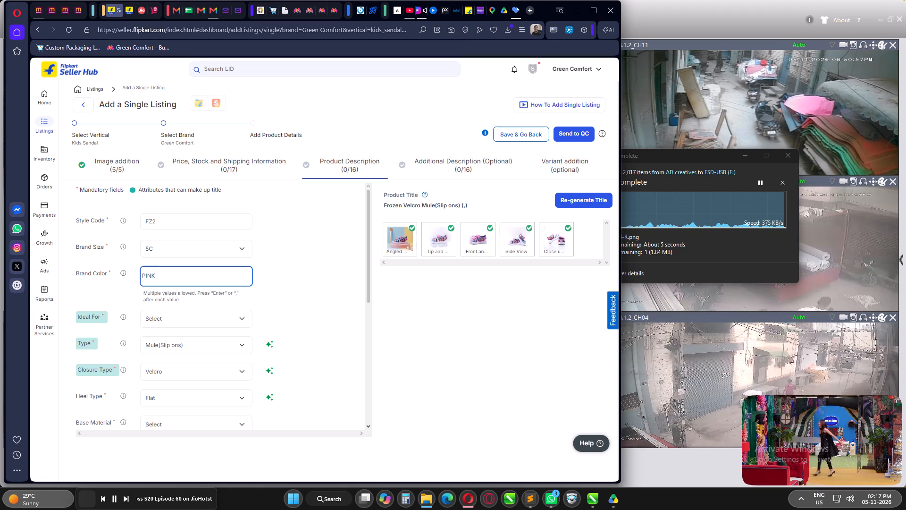
{"action": "left_click", "coordinate": [181, 322]}
{"action": "left_click", "coordinate": [162, 406]}
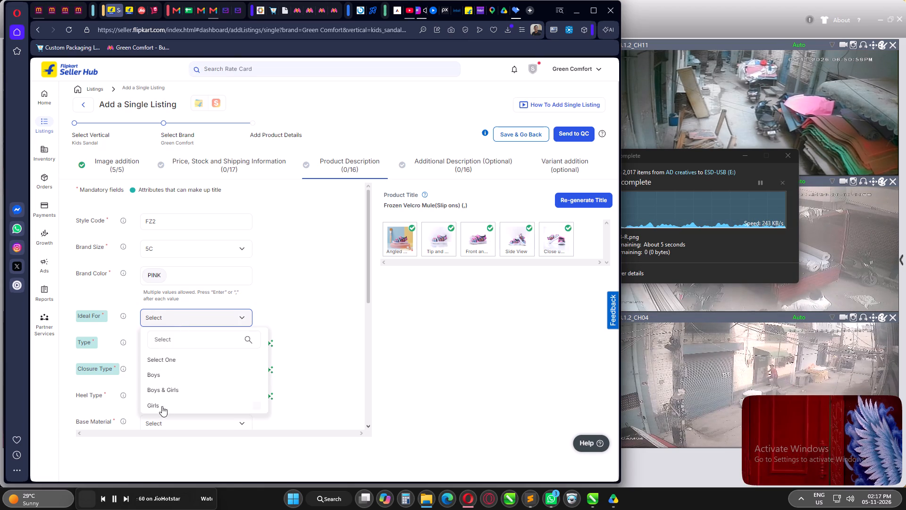
{"action": "left_click", "coordinate": [330, 278]}
Set the base material to EVA and the strap material to Patent Leather.
{"action": "scroll", "coordinate": [299, 269], "scroll_direction": "down", "scroll_amount": 1}
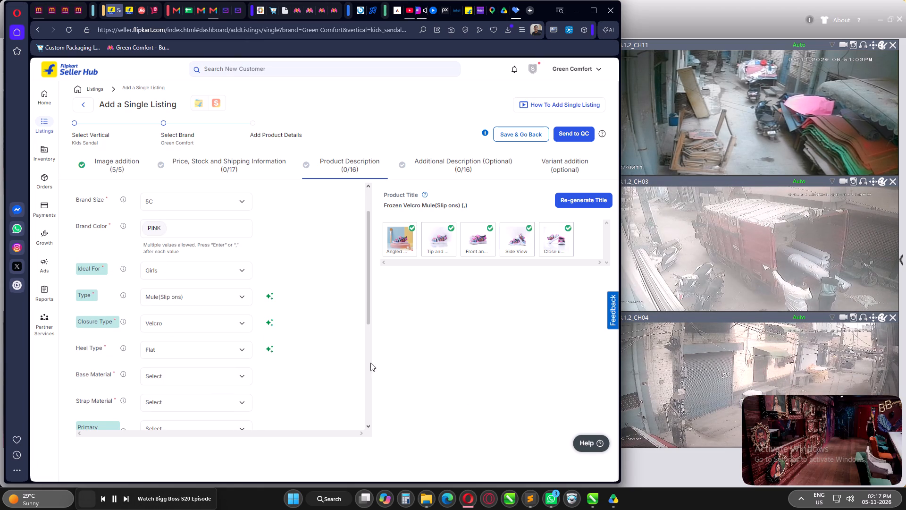
{"action": "left_click", "coordinate": [343, 337]}
{"action": "scroll", "coordinate": [167, 290], "scroll_direction": "down", "scroll_amount": 2}
{"action": "left_click", "coordinate": [175, 279]}
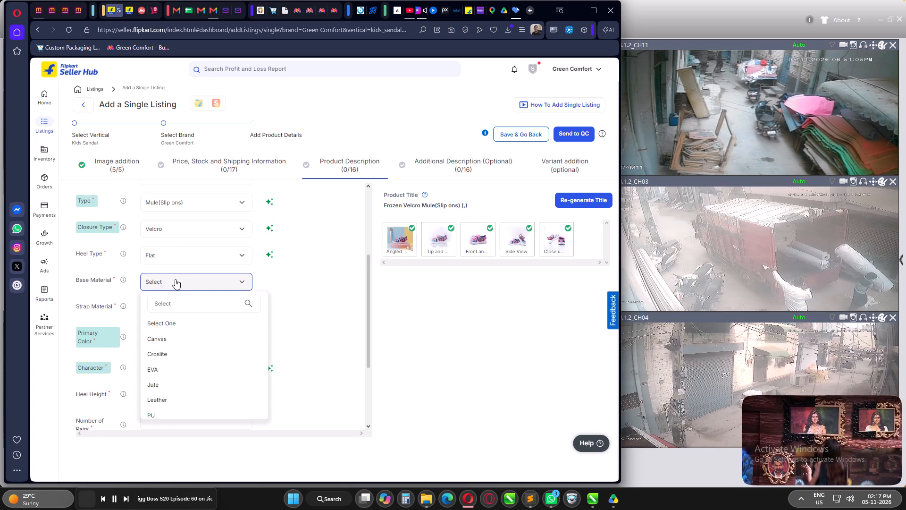
{"action": "left_click", "coordinate": [166, 367]}
{"action": "left_click", "coordinate": [178, 306]}
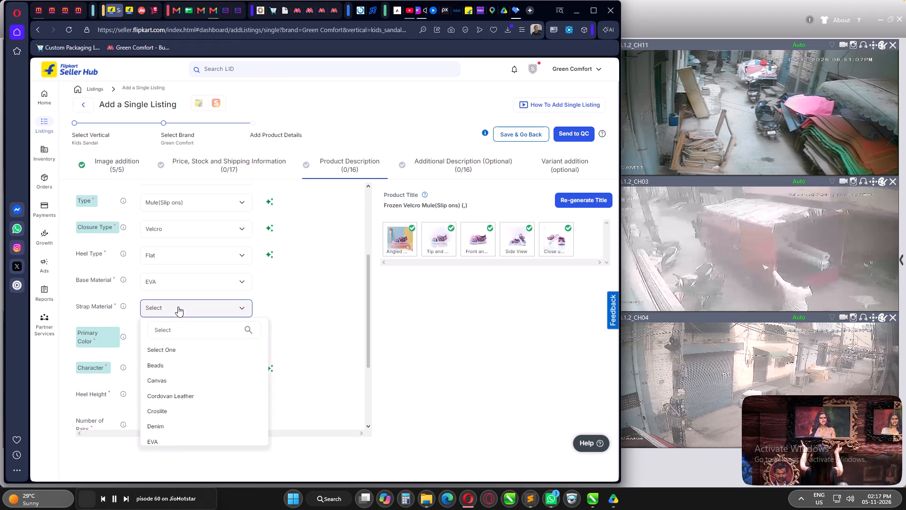
{"action": "left_click", "coordinate": [178, 334]}
{"action": "type", "text": "PAT"}
{"action": "left_click", "coordinate": [168, 375]}
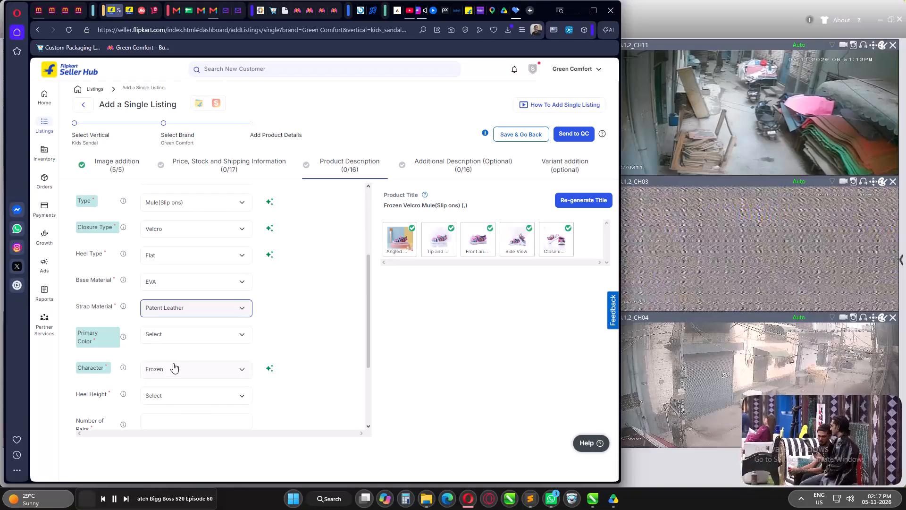
Set the primary color to Pink and the character to None in the product description.
{"action": "left_click", "coordinate": [175, 332]}
{"action": "left_click", "coordinate": [177, 361]}
{"action": "type", "text": "PI"}
{"action": "left_click", "coordinate": [174, 400]}
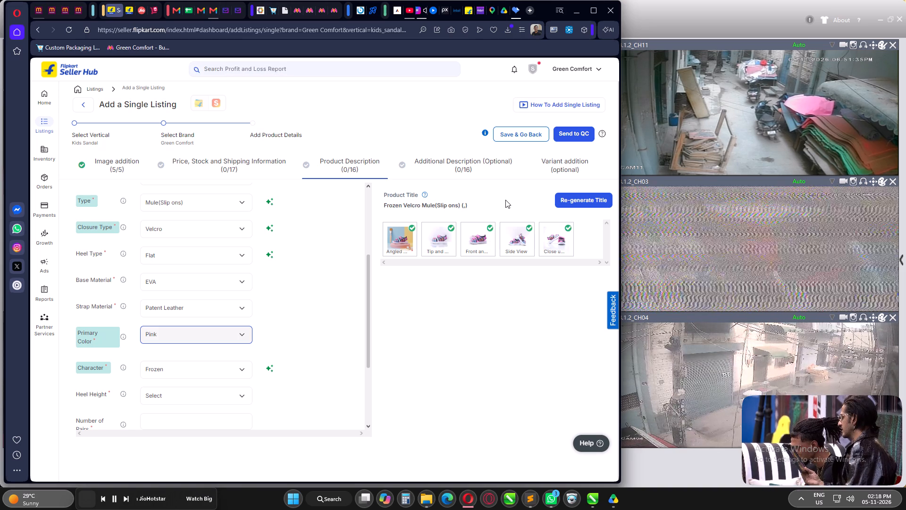
{"action": "left_click", "coordinate": [155, 370]}
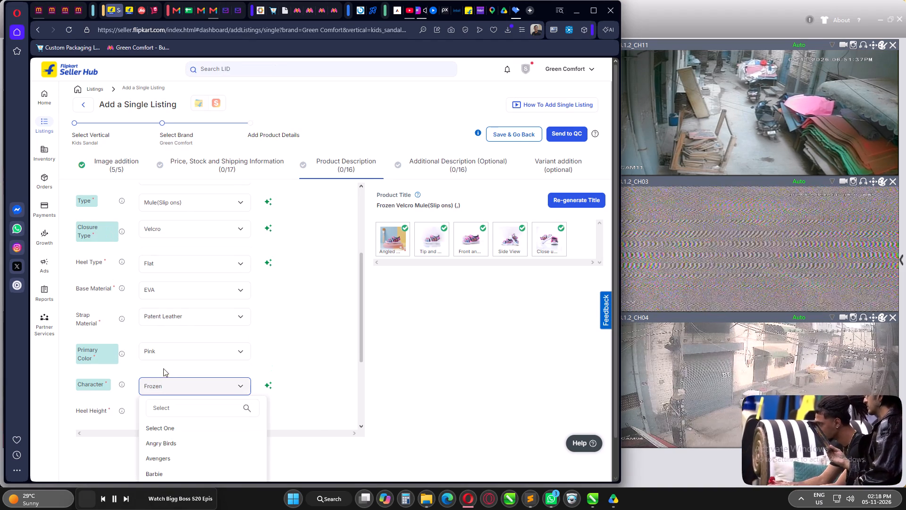
{"action": "left_click", "coordinate": [179, 408]}
{"action": "type", "text": "NON"}
{"action": "left_click", "coordinate": [168, 453]}
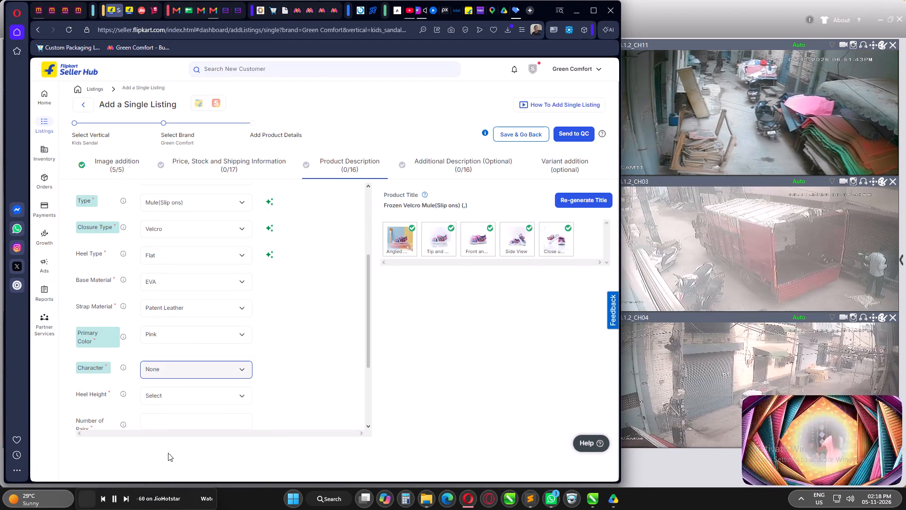
Set the heel height to 1 to 2 inch and the number of pairs to 1.
{"action": "scroll", "coordinate": [294, 303], "scroll_direction": "down", "scroll_amount": 1}
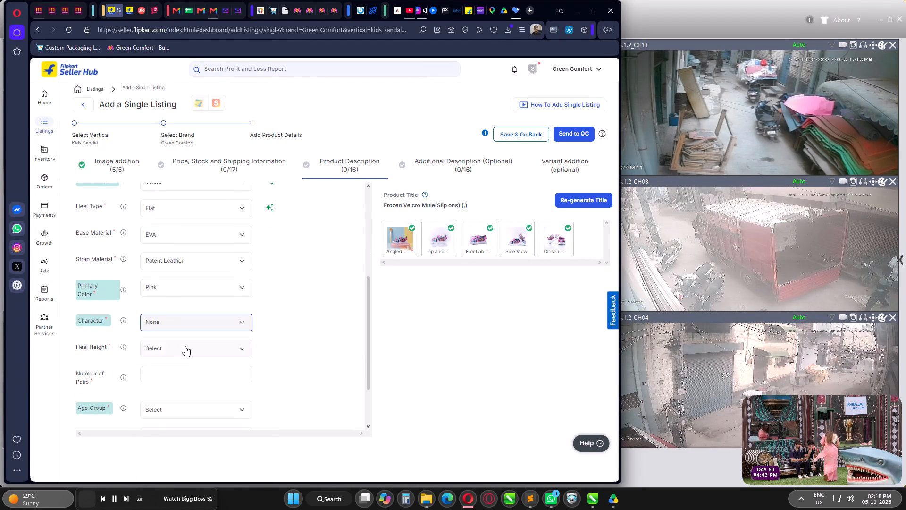
{"action": "left_click", "coordinate": [183, 345]}
{"action": "left_click", "coordinate": [163, 421]}
{"action": "left_click", "coordinate": [163, 377]}
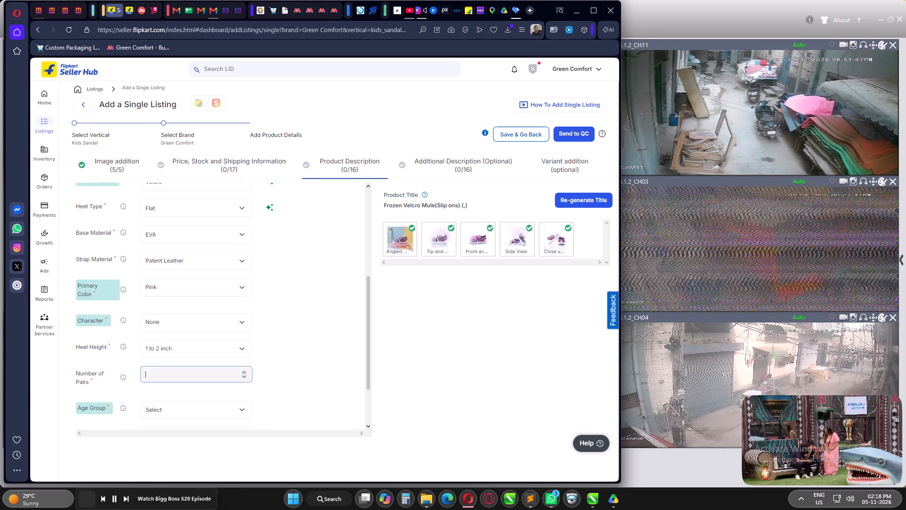
{"action": "key", "text": "1"}
Set the age group to 2-2.5 Years and the label size to 5C.
{"action": "left_click", "coordinate": [169, 414]}
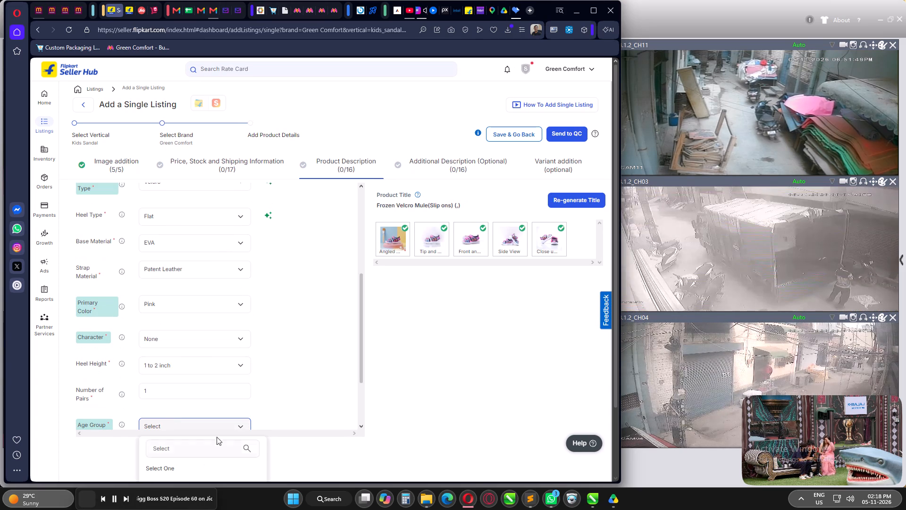
{"action": "scroll", "coordinate": [211, 458], "scroll_direction": "down", "scroll_amount": 4}
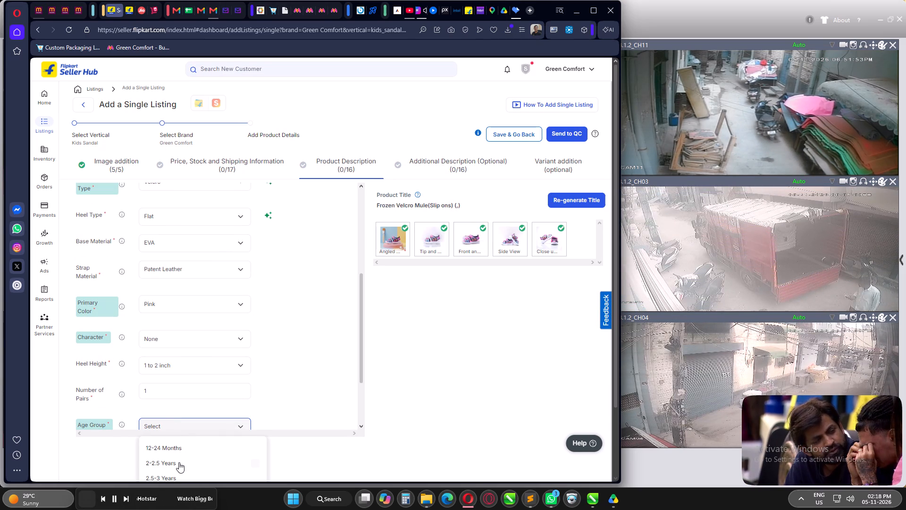
{"action": "left_click", "coordinate": [179, 462]}
{"action": "left_click", "coordinate": [297, 386]}
{"action": "scroll", "coordinate": [302, 382], "scroll_direction": "down", "scroll_amount": 4}
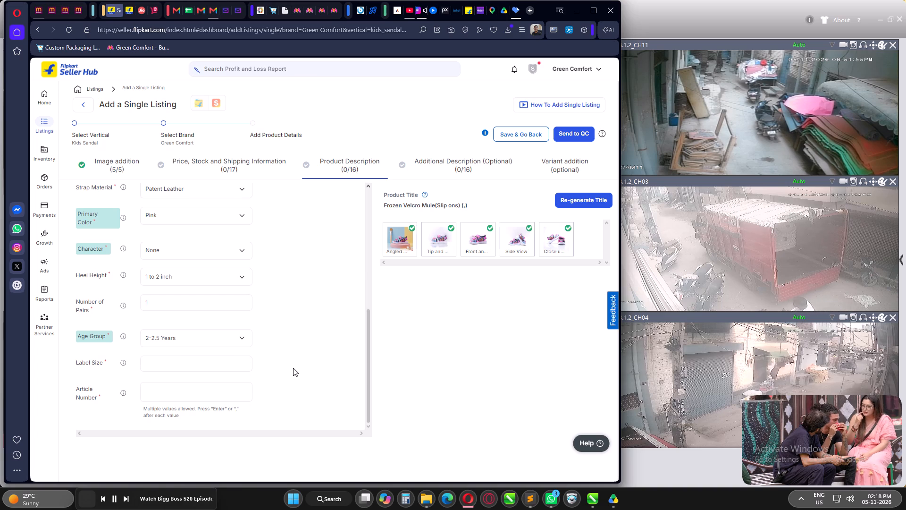
{"action": "scroll", "coordinate": [293, 368], "scroll_direction": "down", "scroll_amount": 1}
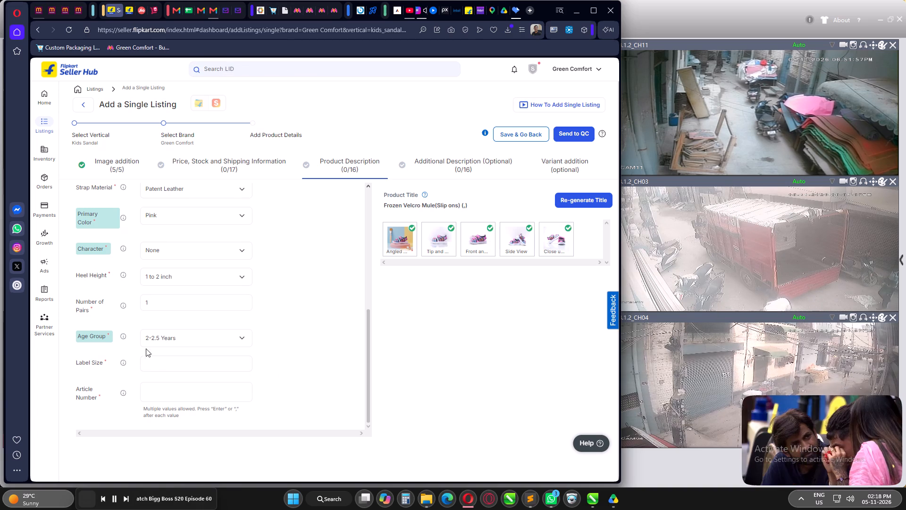
{"action": "left_click", "coordinate": [164, 360]}
{"action": "key", "text": "5"}
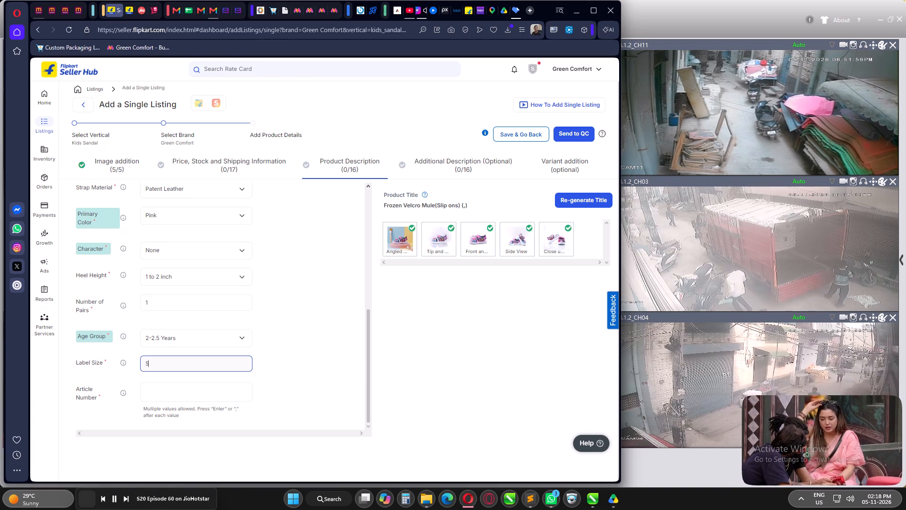
{"action": "key", "text": "c"}
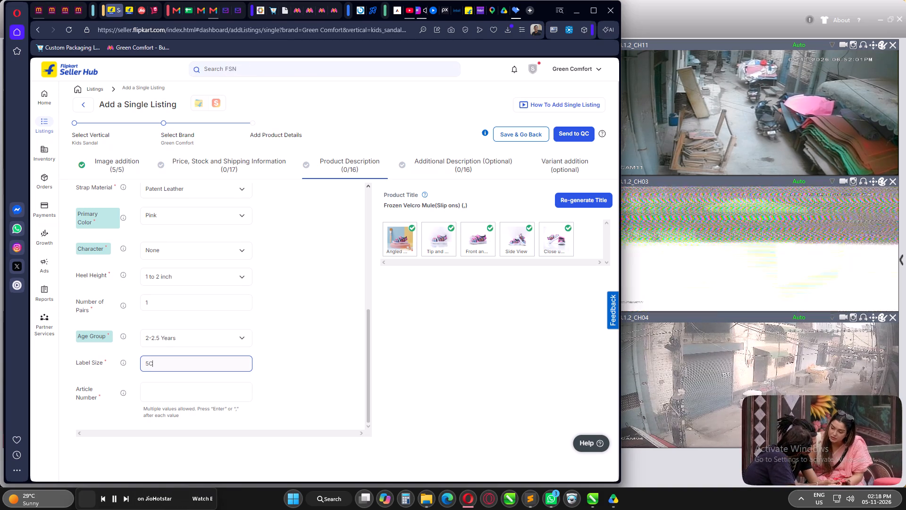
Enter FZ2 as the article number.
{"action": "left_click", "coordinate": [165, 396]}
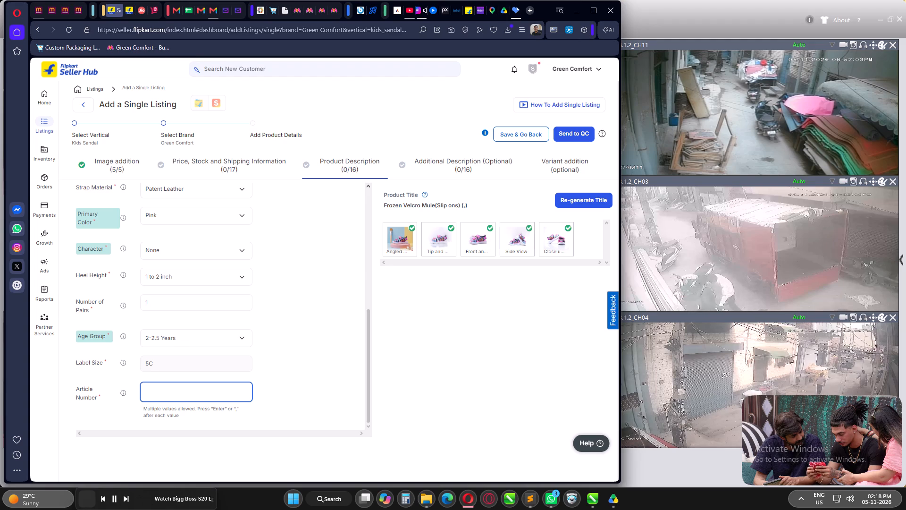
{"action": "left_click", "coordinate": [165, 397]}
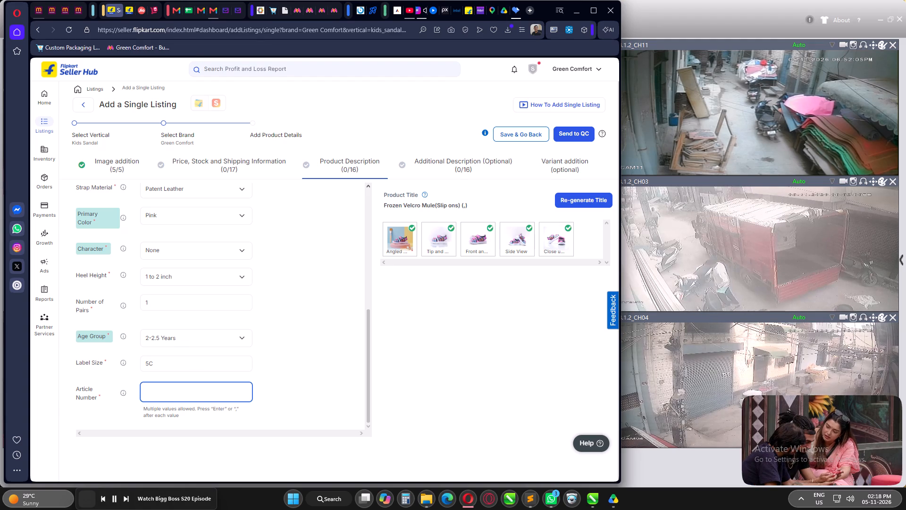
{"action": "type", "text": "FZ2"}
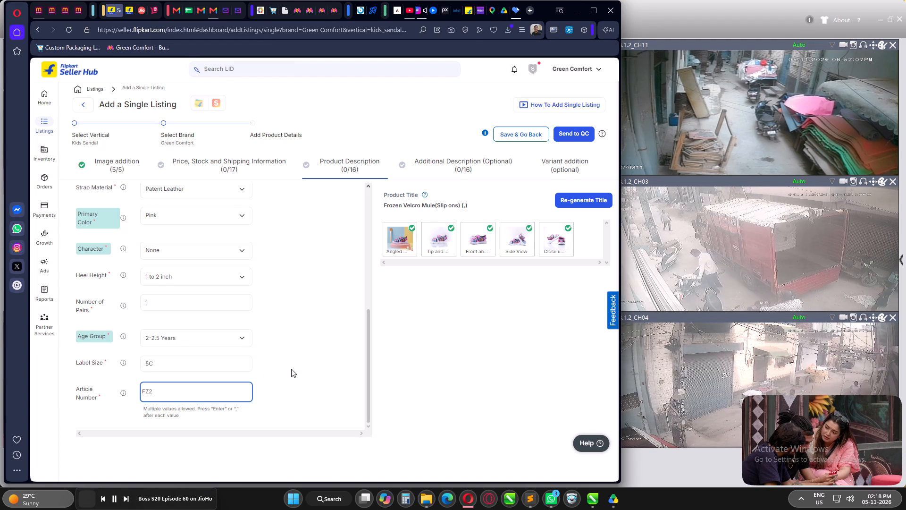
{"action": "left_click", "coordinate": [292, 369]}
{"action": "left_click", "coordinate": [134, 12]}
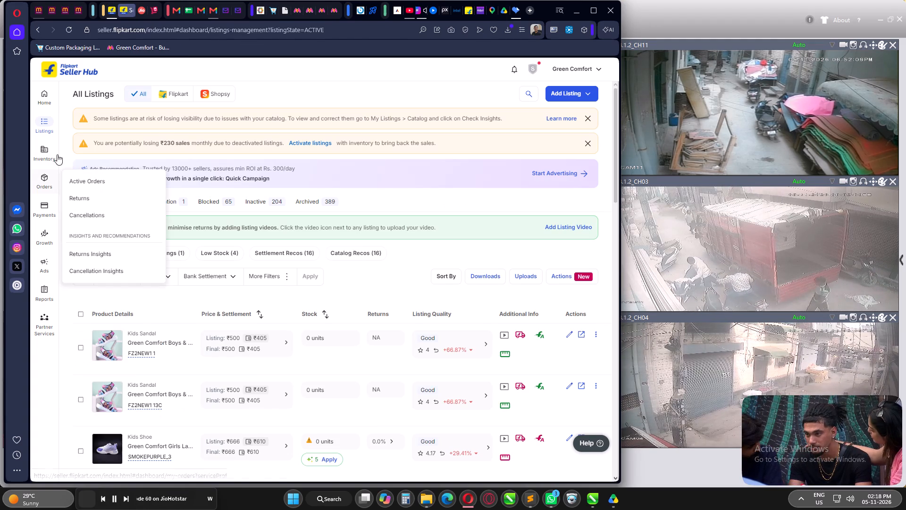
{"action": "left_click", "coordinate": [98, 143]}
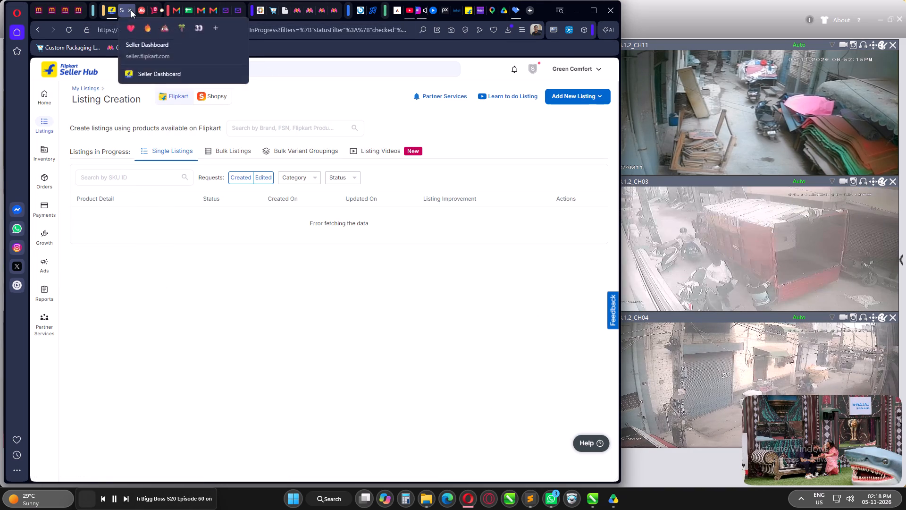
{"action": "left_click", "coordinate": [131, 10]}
Duplicate the listing's browser tab, view the listings in progress there, and open the six-variant GLAMOUR-PINK Kids Sandal listing to fix its errors.
{"action": "right_click", "coordinate": [110, 16]}
{"action": "left_click", "coordinate": [140, 118]}
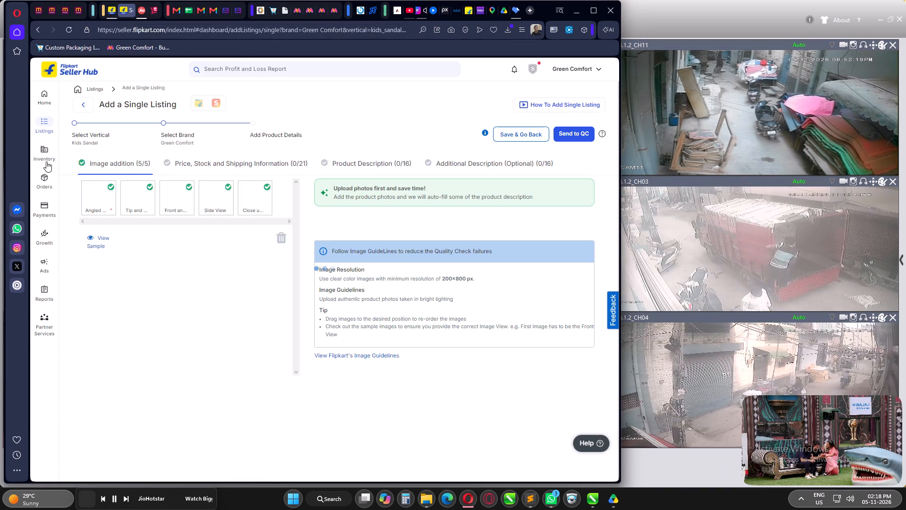
{"action": "left_click", "coordinate": [101, 136]}
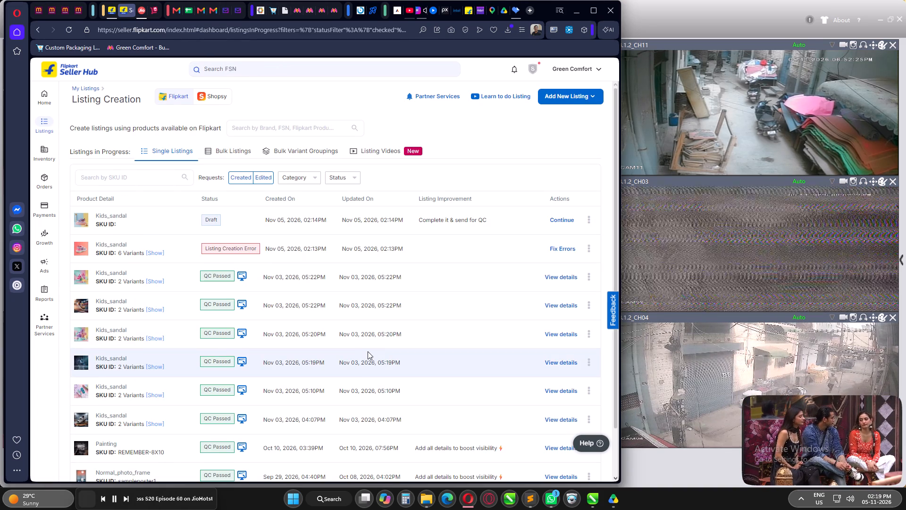
{"action": "left_click", "coordinate": [154, 250]}
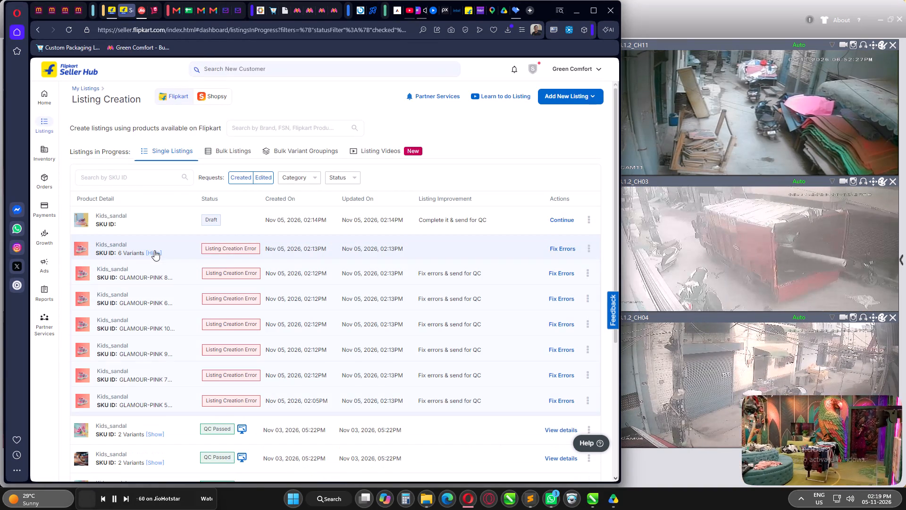
{"action": "left_click", "coordinate": [562, 249]}
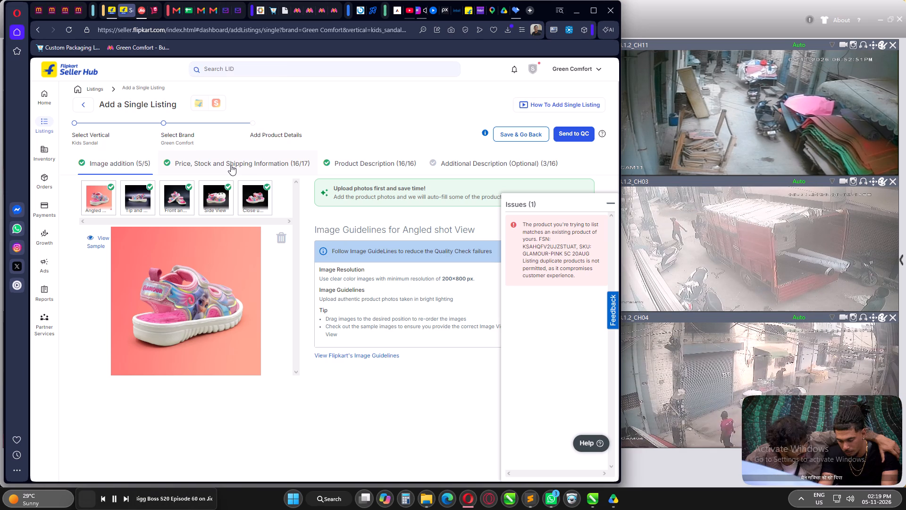
Copy the Seller SKU ID GLAMOUR-PINK 5C (5OCT26) and replace the style code in the product description with it.
{"action": "left_click", "coordinate": [231, 165]}
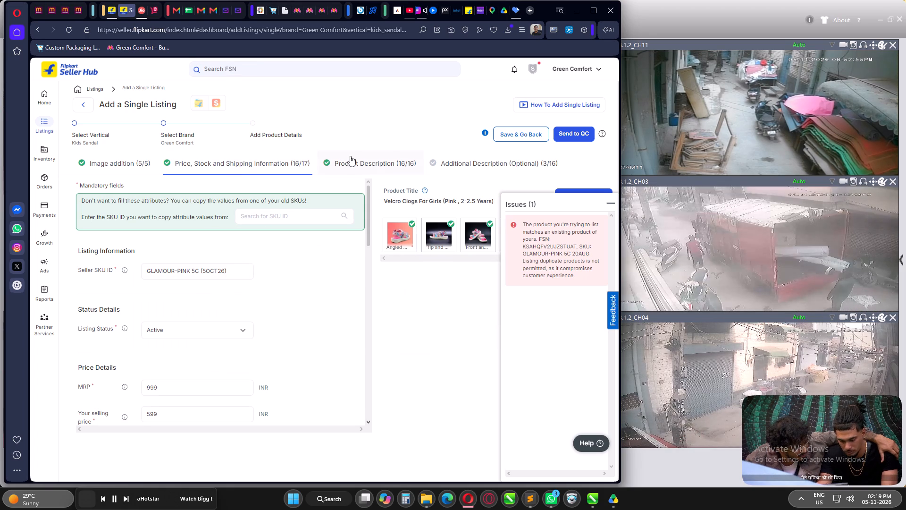
{"action": "left_click", "coordinate": [350, 156]}
{"action": "left_click", "coordinate": [229, 165]}
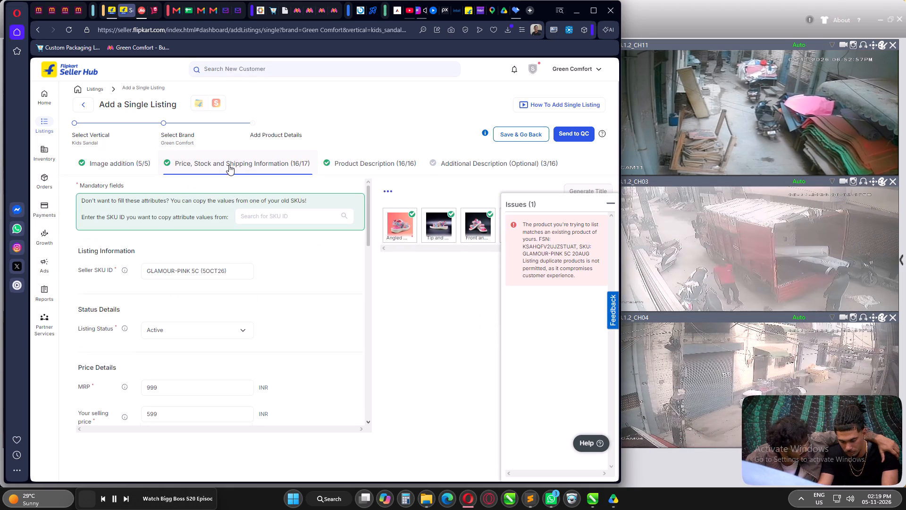
{"action": "left_click_drag", "start_coordinate": [235, 271], "coordinate": [135, 271]}
{"action": "key", "text": "ctrl+c"}
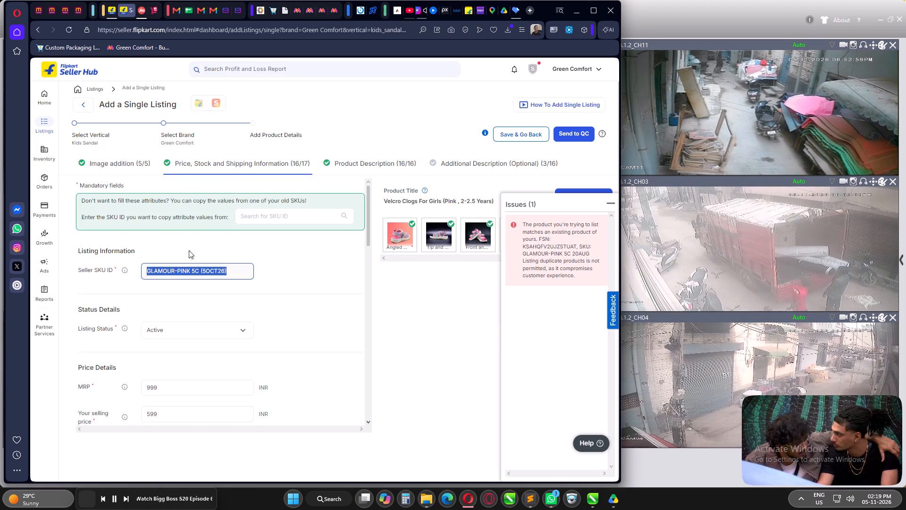
{"action": "left_click", "coordinate": [359, 161]}
{"action": "scroll", "coordinate": [202, 275], "scroll_direction": "up", "scroll_amount": 4}
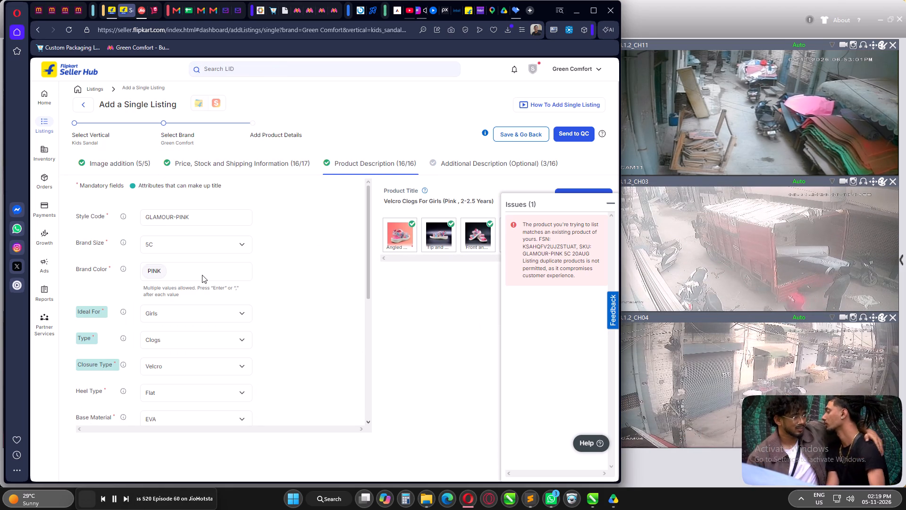
{"action": "scroll", "coordinate": [202, 275], "scroll_direction": "up", "scroll_amount": 1}
{"action": "left_click_drag", "start_coordinate": [209, 210], "coordinate": [128, 216]}
{"action": "key", "text": "ctrl+v"}
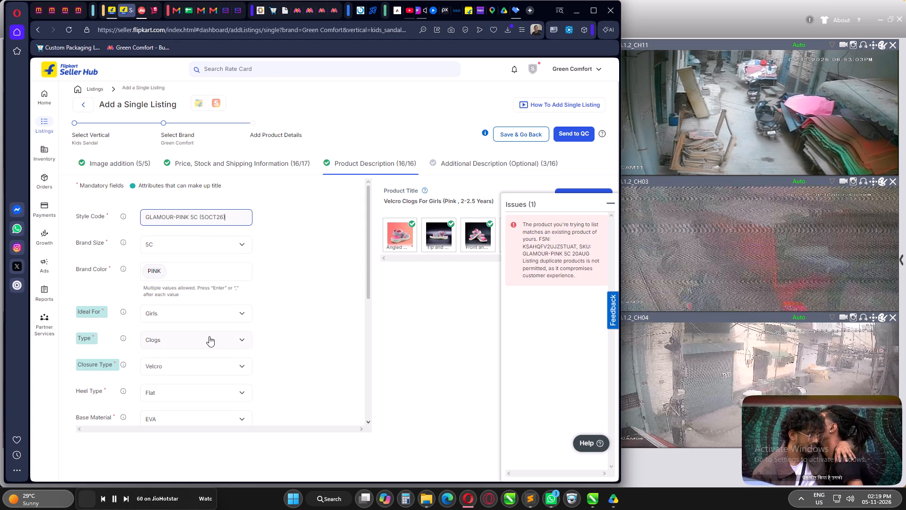
Replace the GLAMOUR-PINK article number with GLAMOUR-PINK 5C (5OCT26).
{"action": "scroll", "coordinate": [209, 336], "scroll_direction": "down", "scroll_amount": 17}
{"action": "left_click", "coordinate": [203, 389]}
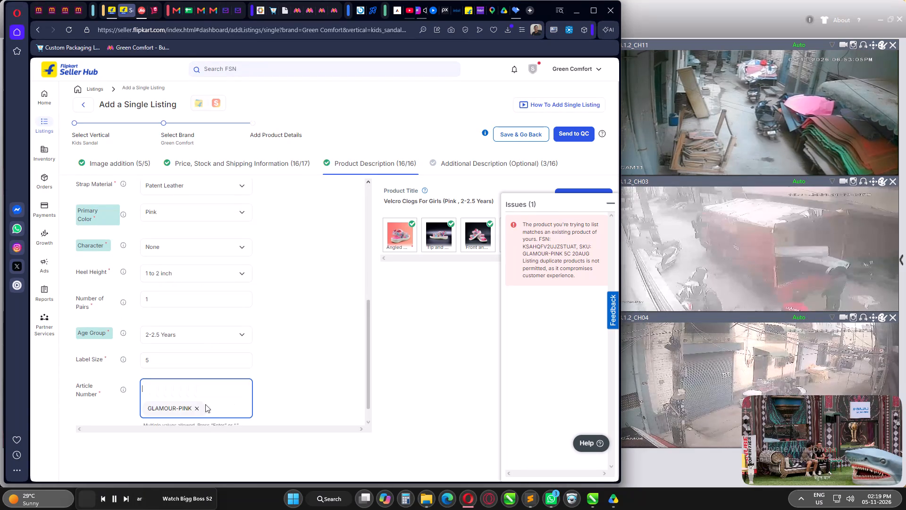
{"action": "left_click", "coordinate": [199, 408]}
{"action": "left_click", "coordinate": [181, 392]}
{"action": "key", "text": "ctrl+v"}
{"action": "left_click", "coordinate": [317, 360]}
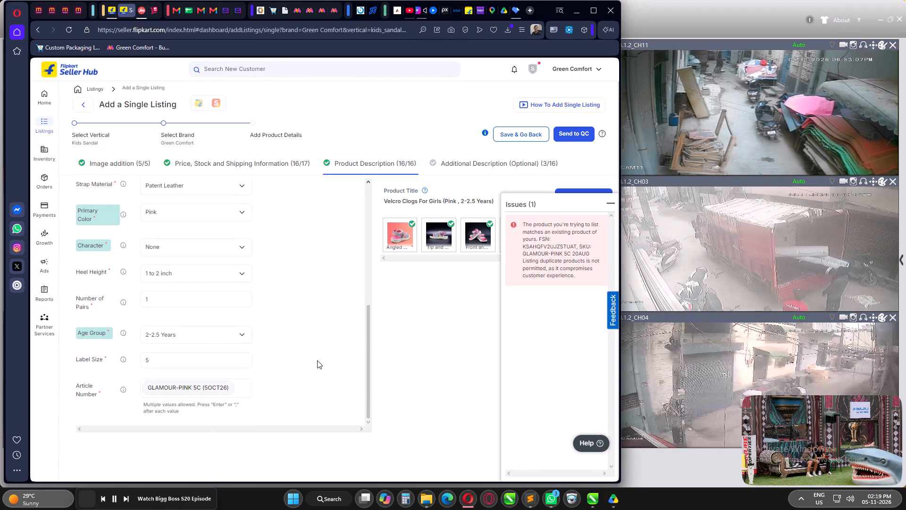
Save the product description changes and send the GLAMOUR-PINK listing to QC.
{"action": "scroll", "coordinate": [310, 330], "scroll_direction": "up", "scroll_amount": 13}
{"action": "scroll", "coordinate": [285, 266], "scroll_direction": "up", "scroll_amount": 2}
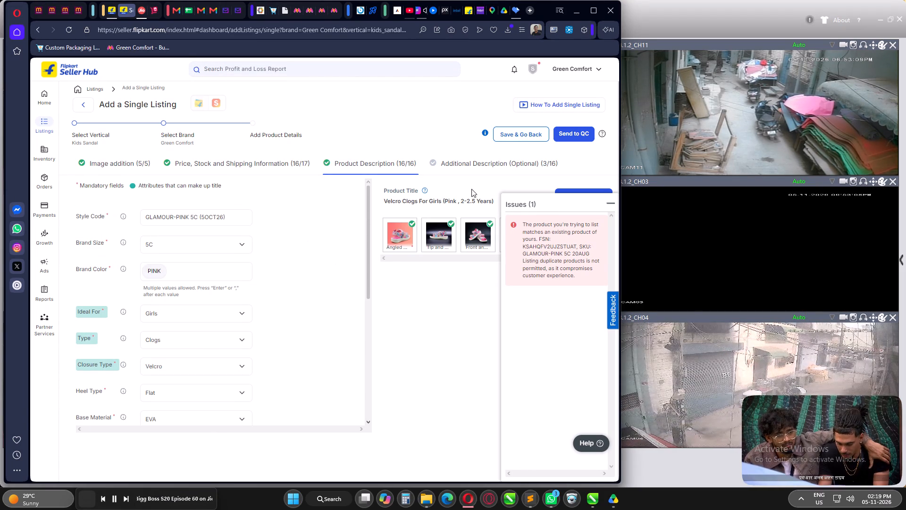
{"action": "left_click", "coordinate": [488, 163]}
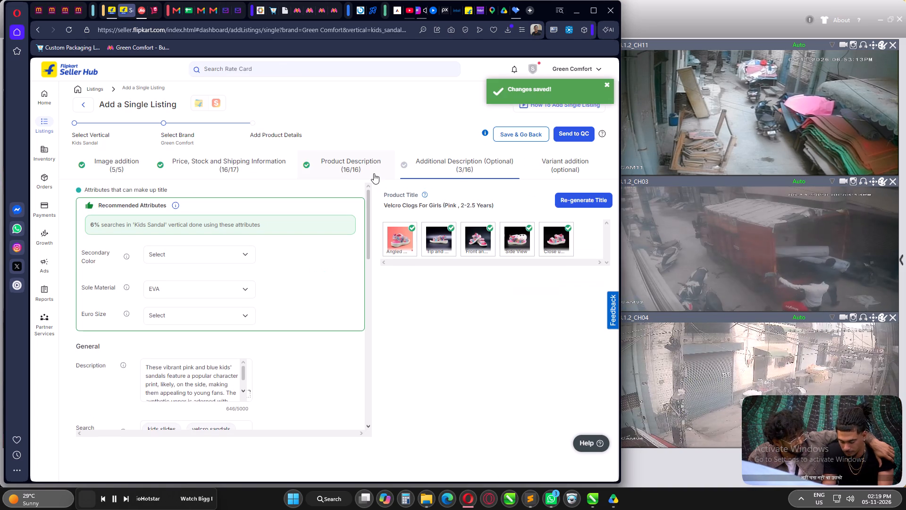
{"action": "left_click", "coordinate": [567, 136]}
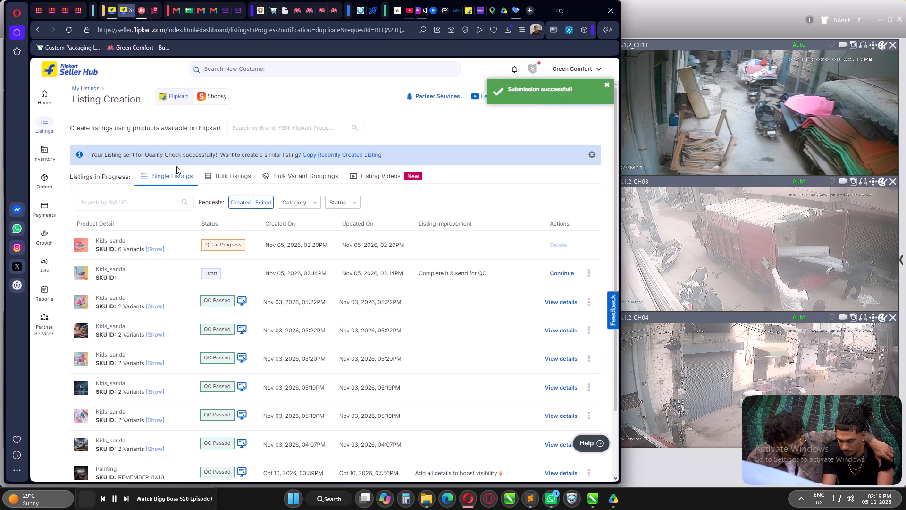
Return to the tab with the FZ2 sandal listing and remove the FZ2 article number.
{"action": "left_click", "coordinate": [112, 12]}
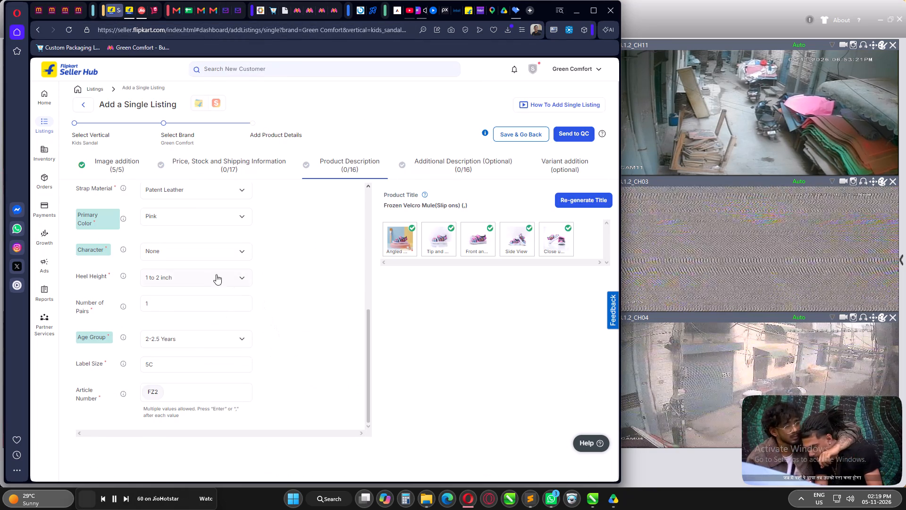
{"action": "scroll", "coordinate": [302, 323], "scroll_direction": "down", "scroll_amount": 1}
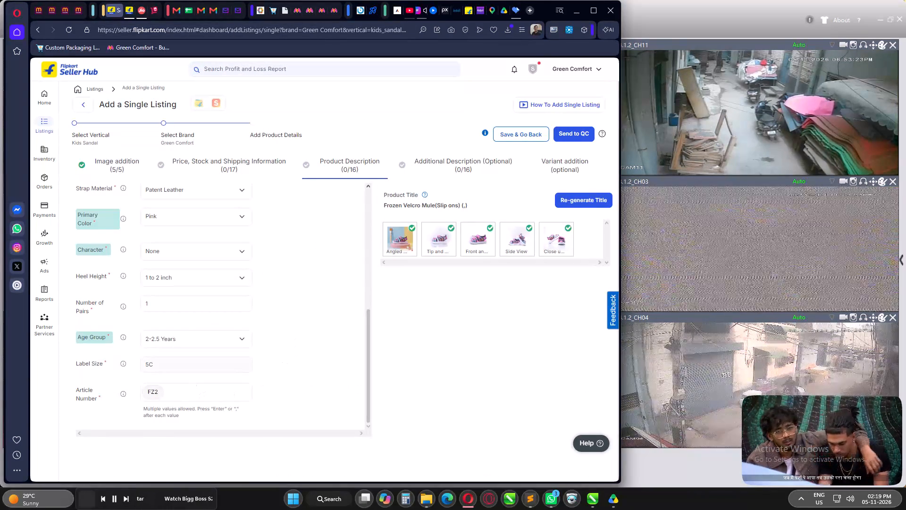
{"action": "left_click", "coordinate": [182, 393]}
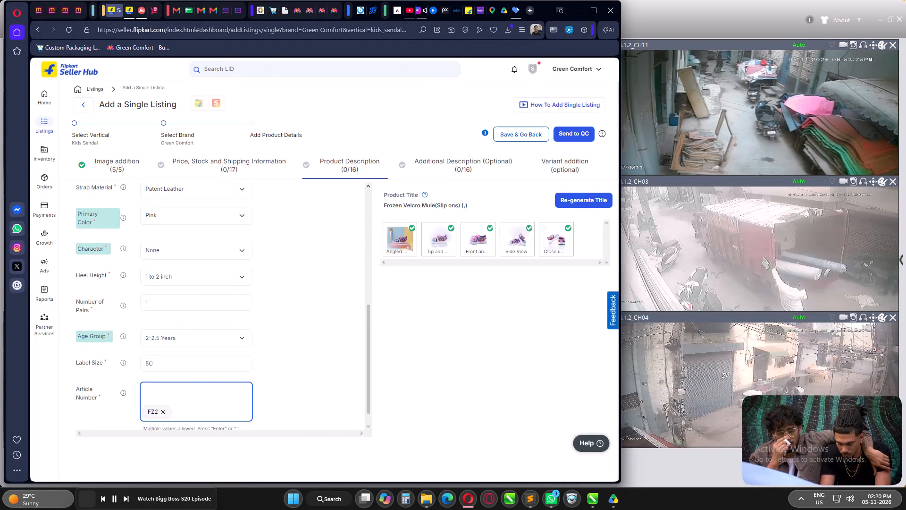
{"action": "key", "text": "BackSpace"}
Copy the Seller SKU ID FZ2 5C (5OCT26) and replace the style code in the product description with it.
{"action": "left_click", "coordinate": [228, 170]}
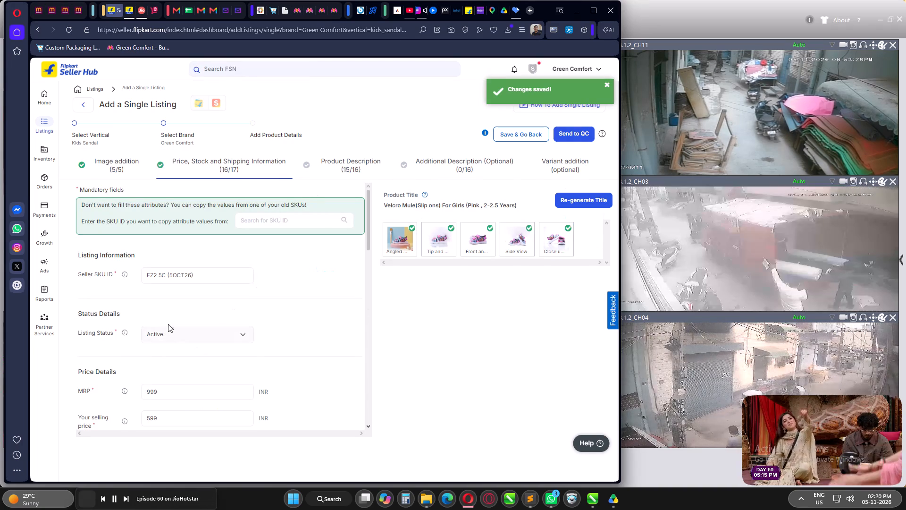
{"action": "left_click_drag", "start_coordinate": [206, 271], "coordinate": [96, 278]}
{"action": "key", "text": "ctrl+c"}
{"action": "left_click", "coordinate": [363, 161]}
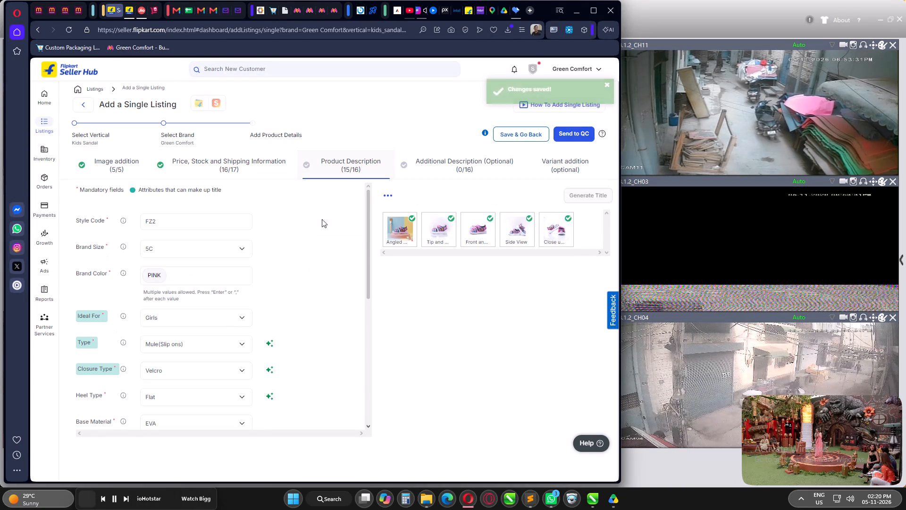
{"action": "scroll", "coordinate": [202, 293], "scroll_direction": "up", "scroll_amount": 14}
{"action": "left_click_drag", "start_coordinate": [172, 221], "coordinate": [110, 227]}
{"action": "key", "text": "ctrl+v"}
{"action": "left_click", "coordinate": [309, 283]}
Enter FZ2 5C (5OCT26) as the article number in the product description.
{"action": "scroll", "coordinate": [185, 369], "scroll_direction": "down", "scroll_amount": 12}
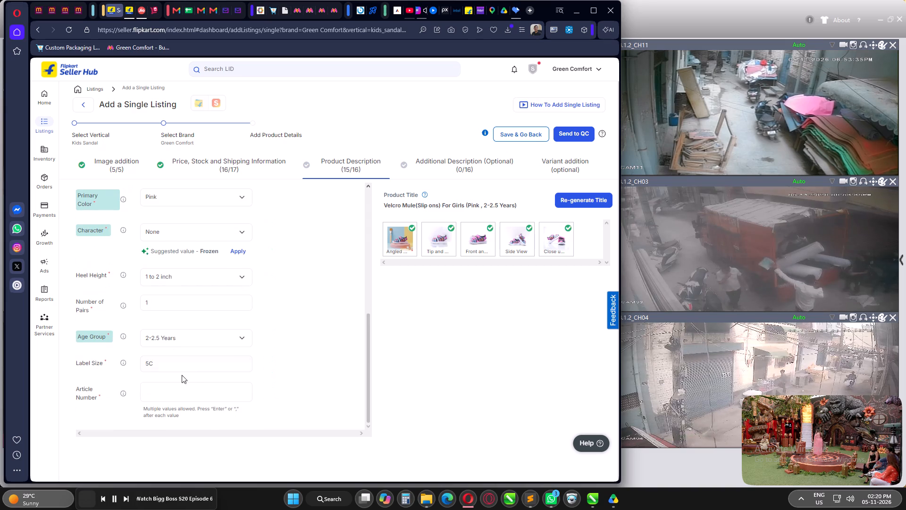
{"action": "left_click", "coordinate": [170, 396]}
{"action": "key", "text": "ctrl+v"}
{"action": "left_click", "coordinate": [300, 362]}
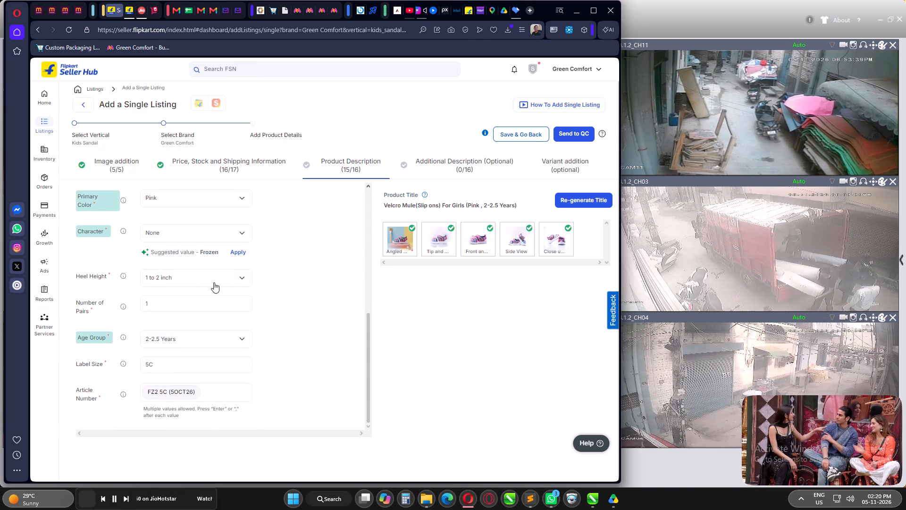
{"action": "left_click", "coordinate": [294, 358]}
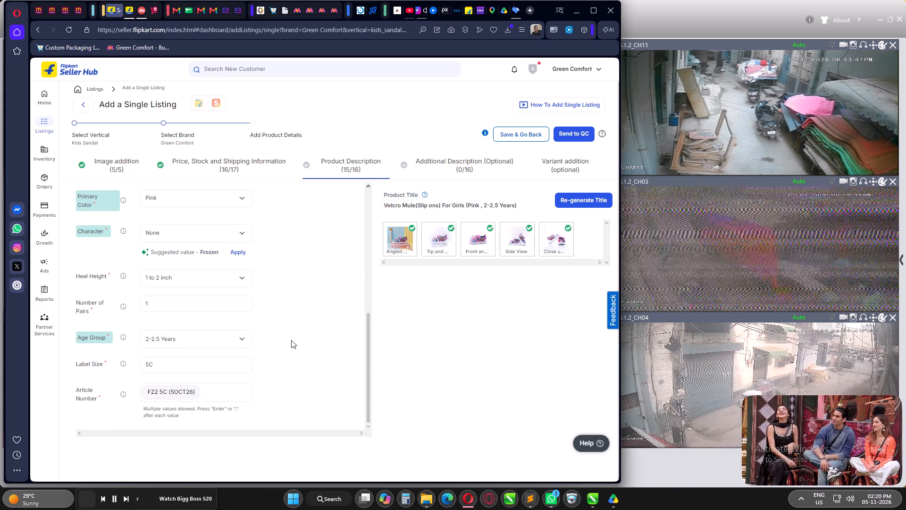
Review the product description from the article number back up to the style code and proceed to the optional additional description.
{"action": "scroll", "coordinate": [294, 337], "scroll_direction": "up", "scroll_amount": 9}
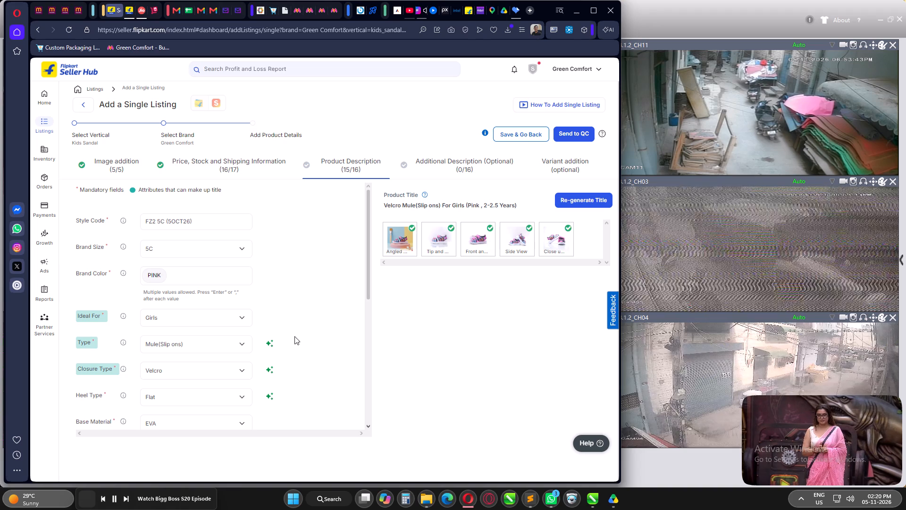
{"action": "scroll", "coordinate": [294, 336], "scroll_direction": "up", "scroll_amount": 5}
{"action": "left_click", "coordinate": [463, 165]}
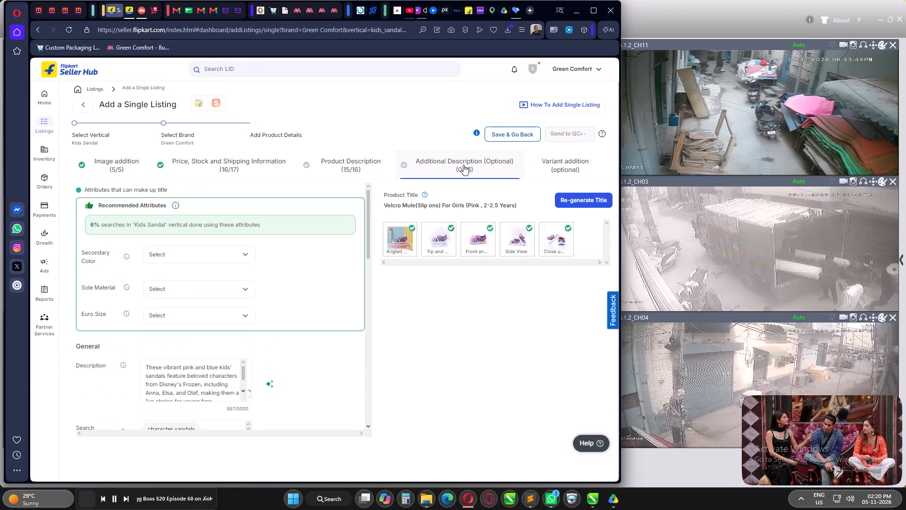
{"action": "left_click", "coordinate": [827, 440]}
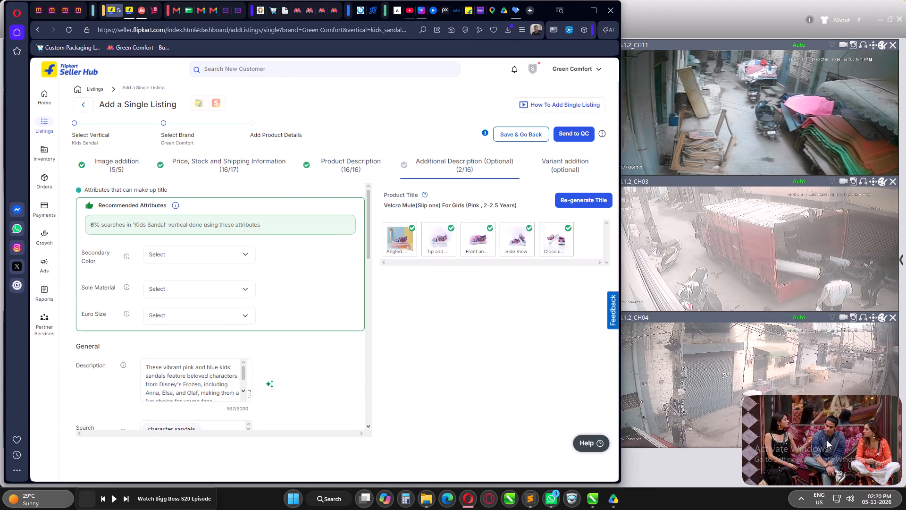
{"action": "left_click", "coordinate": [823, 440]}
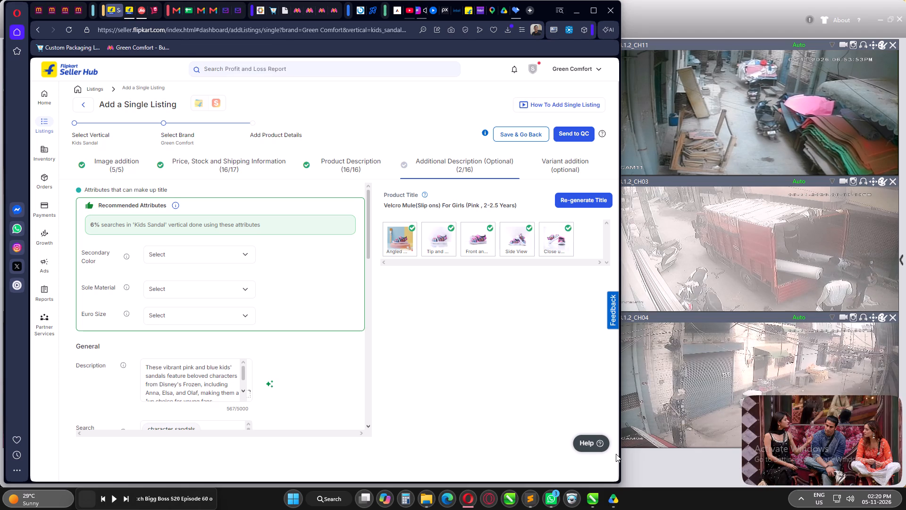
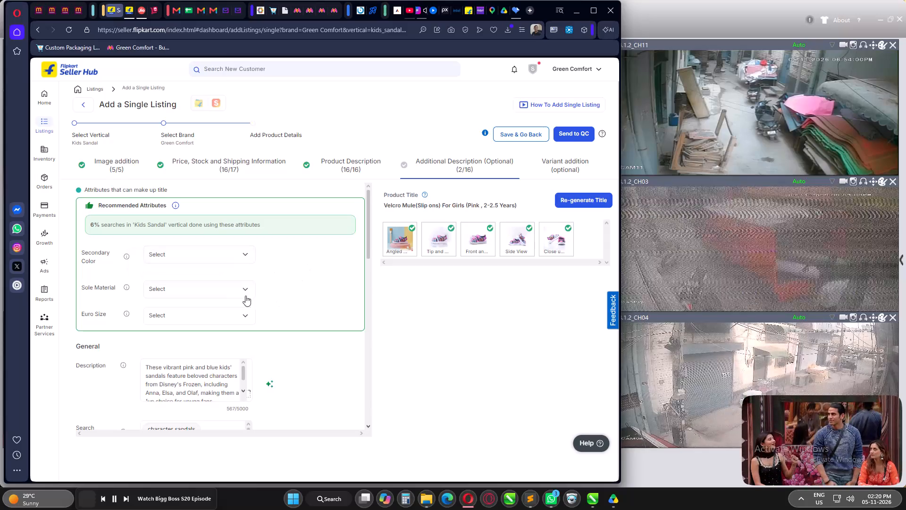
Set the recommended attribute Sole Material to EVA.
{"action": "left_click", "coordinate": [212, 290]}
{"action": "left_click", "coordinate": [163, 376]}
{"action": "left_click", "coordinate": [307, 369]}
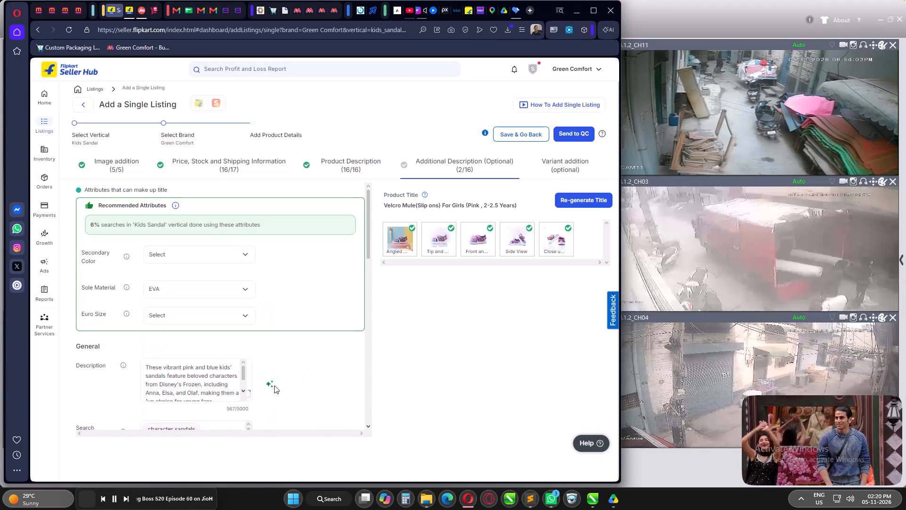
Remove "Disney's Frozen" and the character names "Anna, Elsa, and Olaf" from the description text.
{"action": "left_click_drag", "start_coordinate": [197, 392], "coordinate": [184, 396]}
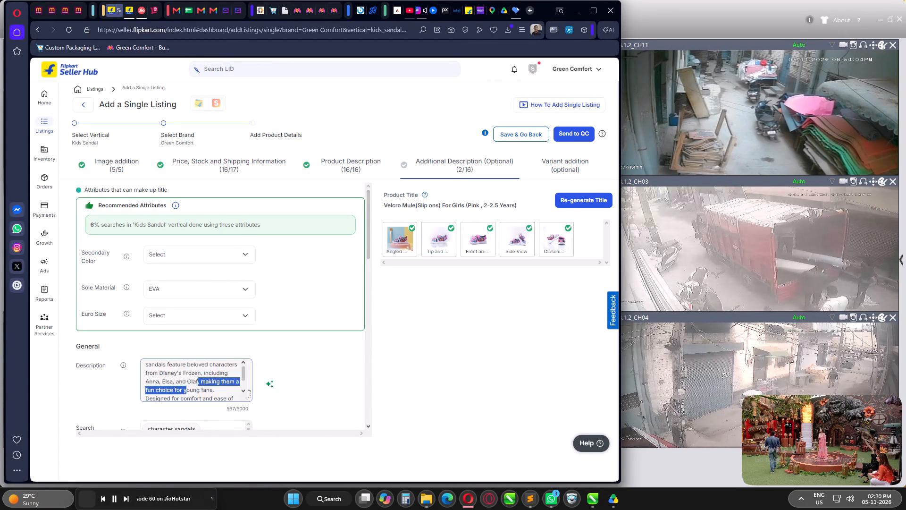
{"action": "left_click_drag", "start_coordinate": [184, 396], "coordinate": [172, 387]}
{"action": "scroll", "coordinate": [200, 379], "scroll_direction": "up", "scroll_amount": 10}
{"action": "left_click", "coordinate": [194, 381]}
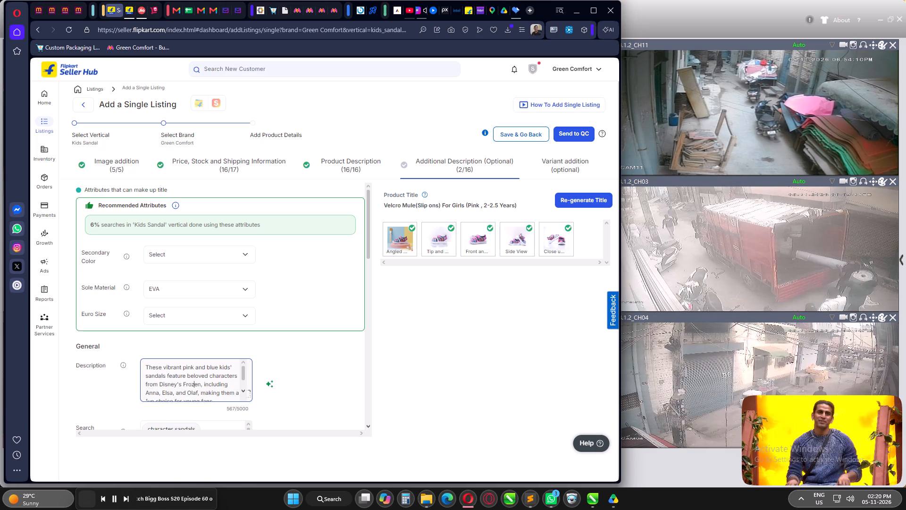
{"action": "left_click_drag", "start_coordinate": [159, 384], "coordinate": [201, 387]}
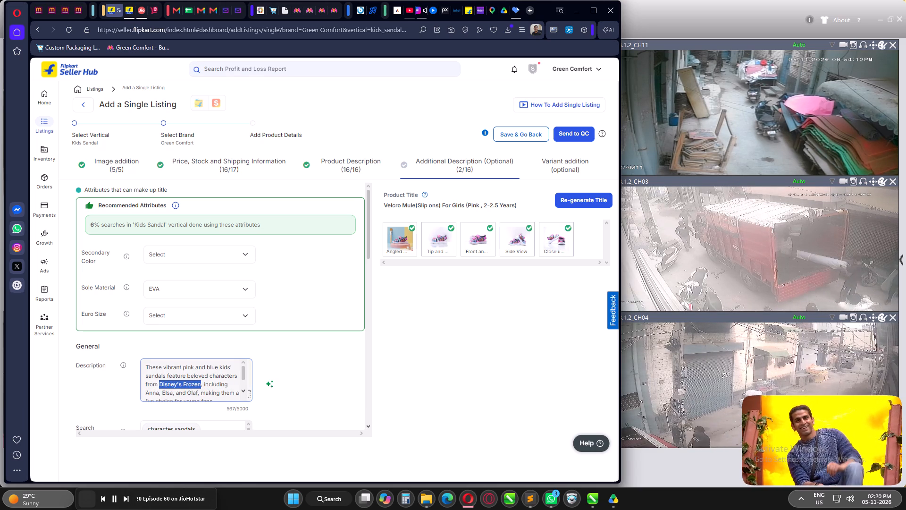
{"action": "left_click_drag", "start_coordinate": [201, 387], "coordinate": [201, 386]}
{"action": "key", "text": "BackSpace"}
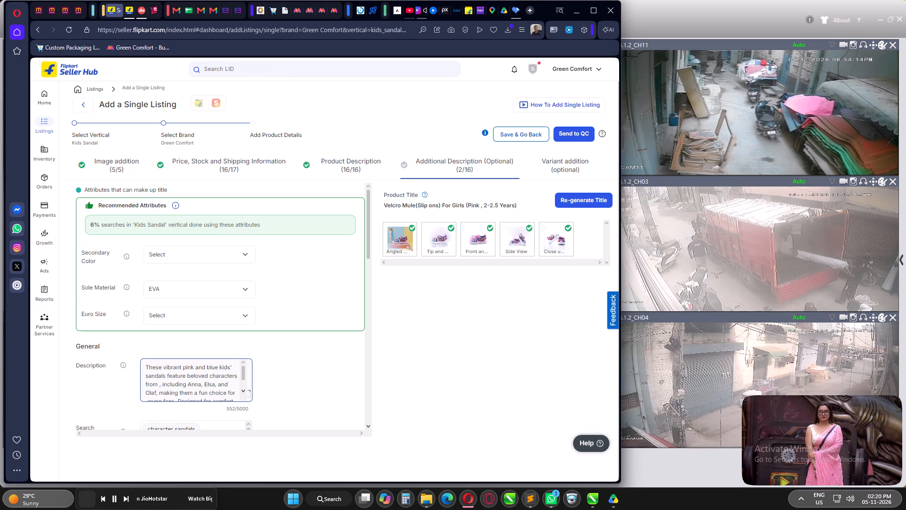
{"action": "left_click_drag", "start_coordinate": [186, 385], "coordinate": [169, 394]}
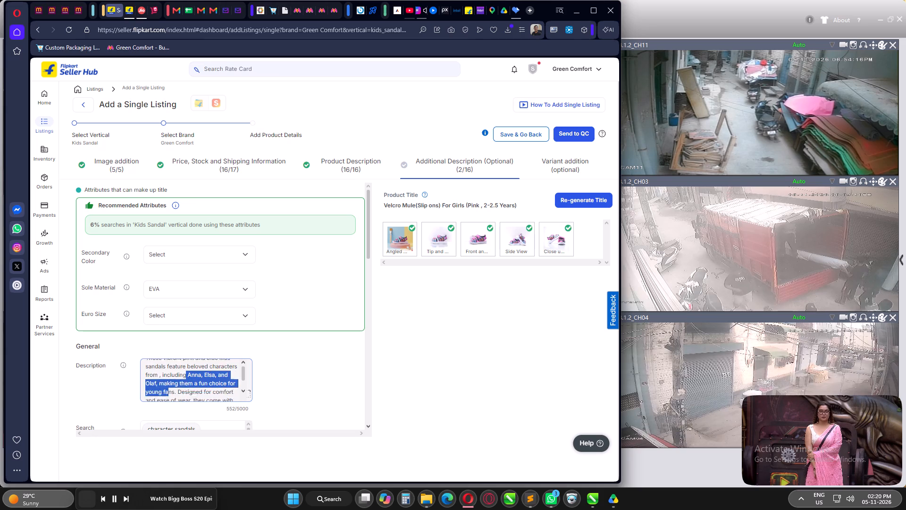
{"action": "left_click_drag", "start_coordinate": [169, 394], "coordinate": [157, 391]}
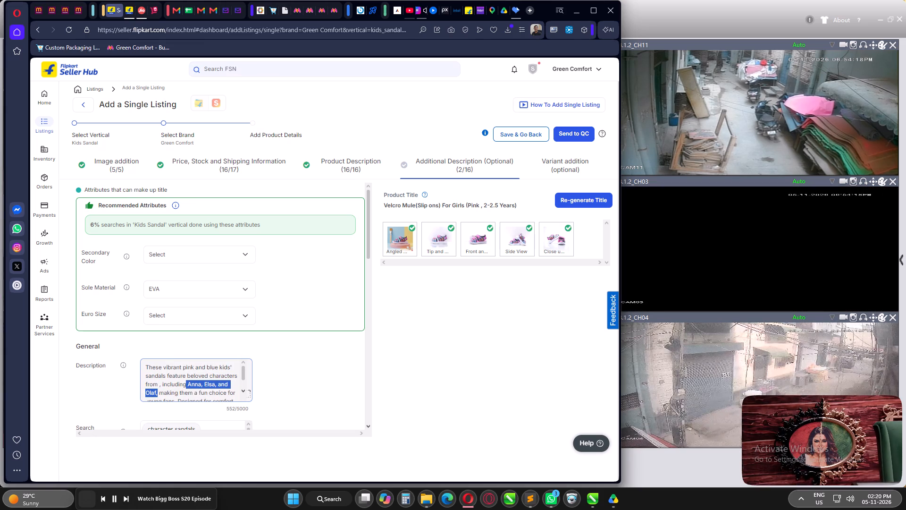
{"action": "left_click_drag", "start_coordinate": [157, 391], "coordinate": [156, 391]}
{"action": "key", "text": "BackSpace"}
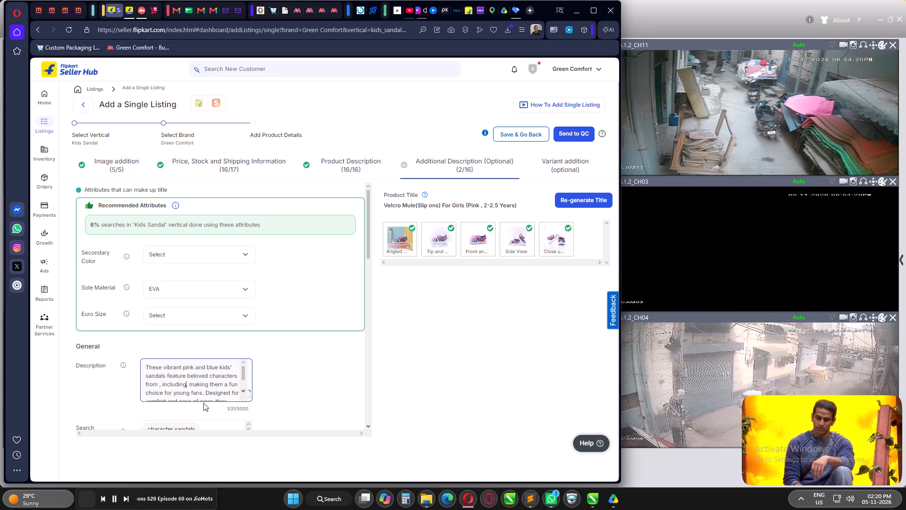
Read through the rest of the description text and check the search keywords below it.
{"action": "scroll", "coordinate": [208, 382], "scroll_direction": "up", "scroll_amount": 3}
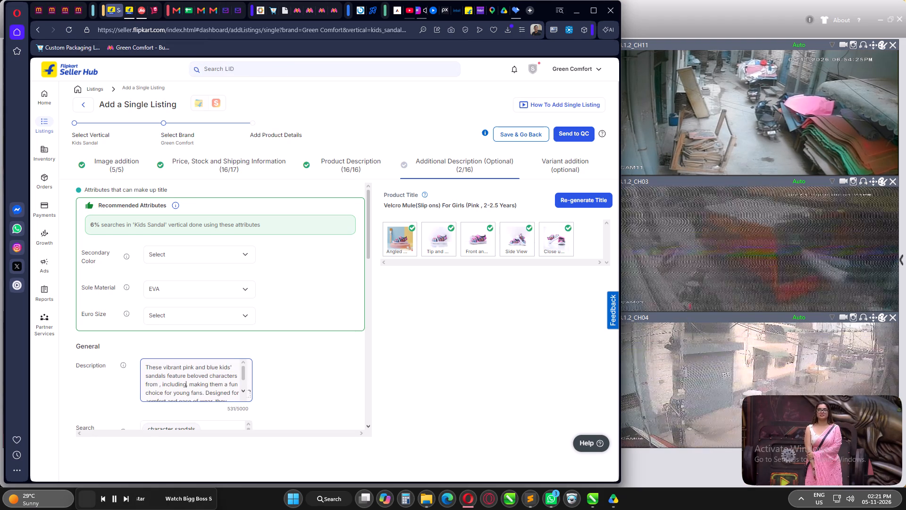
{"action": "scroll", "coordinate": [201, 388], "scroll_direction": "down", "scroll_amount": 1}
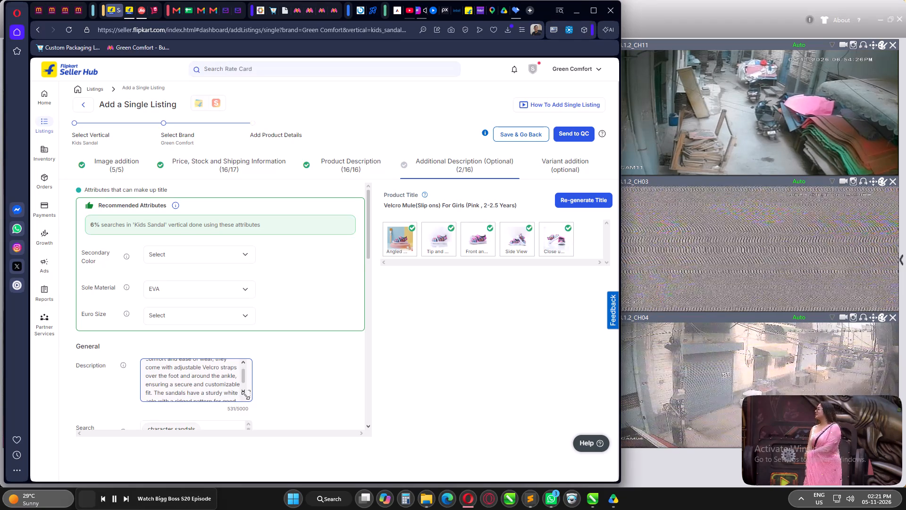
{"action": "left_click", "coordinate": [242, 392]}
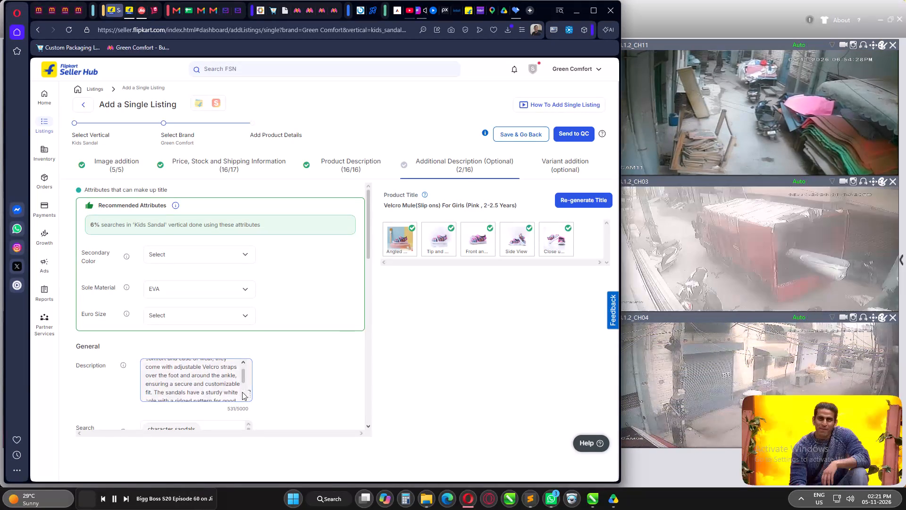
{"action": "left_click", "coordinate": [242, 392]}
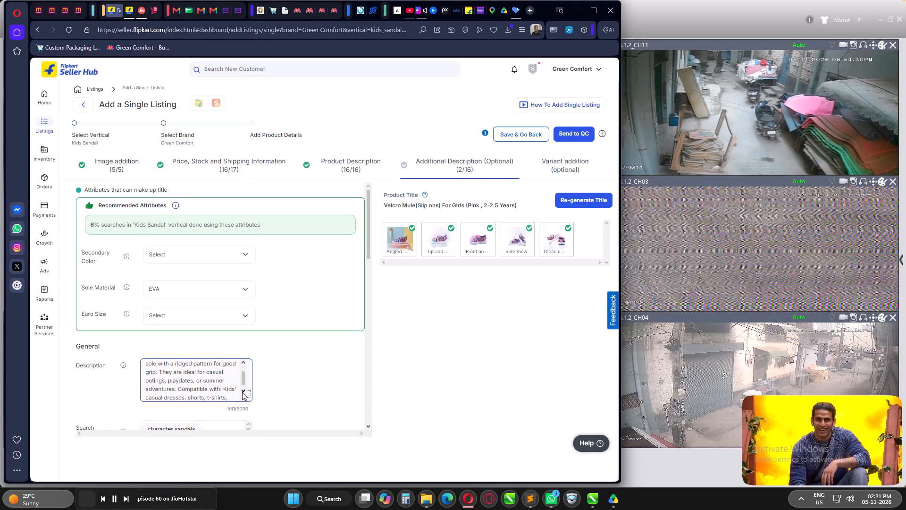
{"action": "left_click", "coordinate": [242, 392]}
{"action": "left_click", "coordinate": [242, 392]}
{"action": "left_click", "coordinate": [242, 392]}
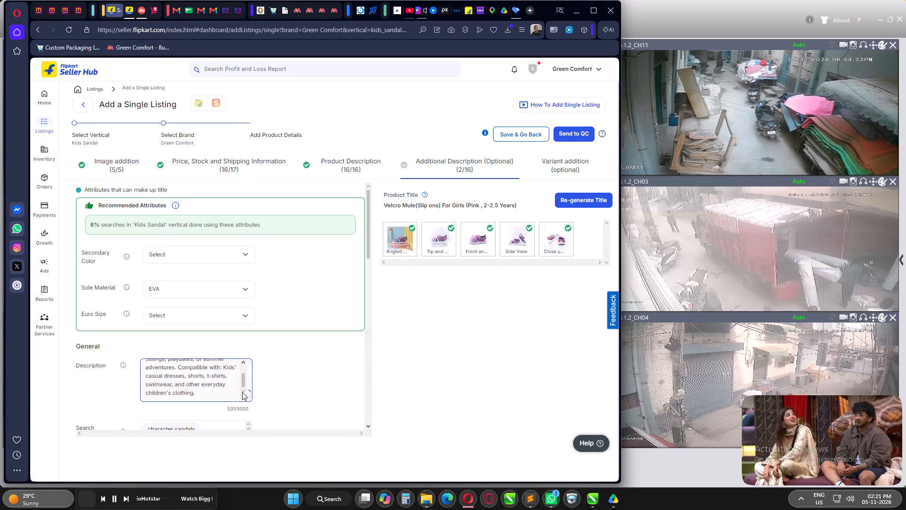
{"action": "left_click", "coordinate": [822, 438]}
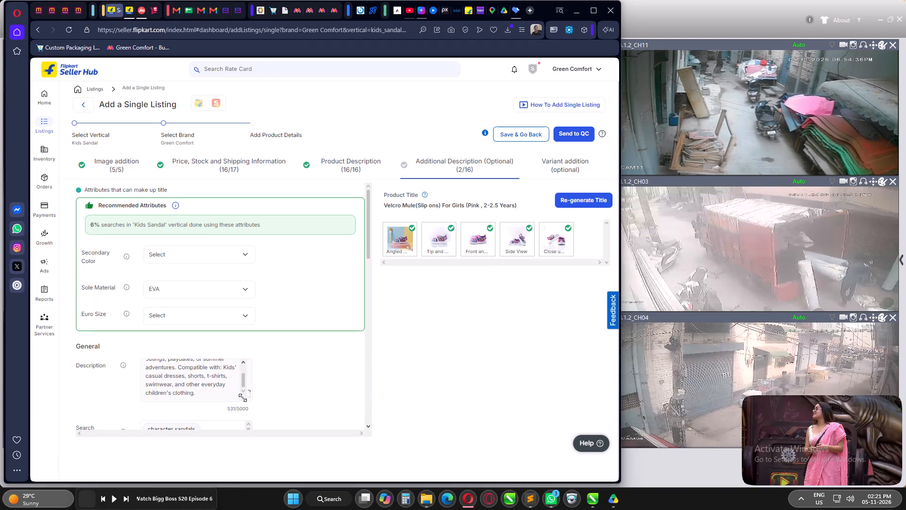
{"action": "left_click", "coordinate": [276, 379]}
{"action": "scroll", "coordinate": [222, 396], "scroll_direction": "down", "scroll_amount": 2}
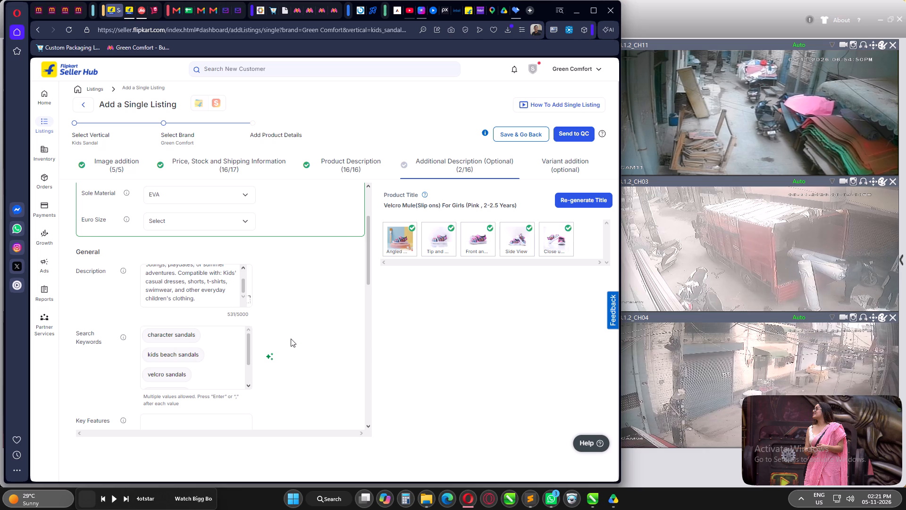
{"action": "scroll", "coordinate": [291, 339], "scroll_direction": "up", "scroll_amount": 13}
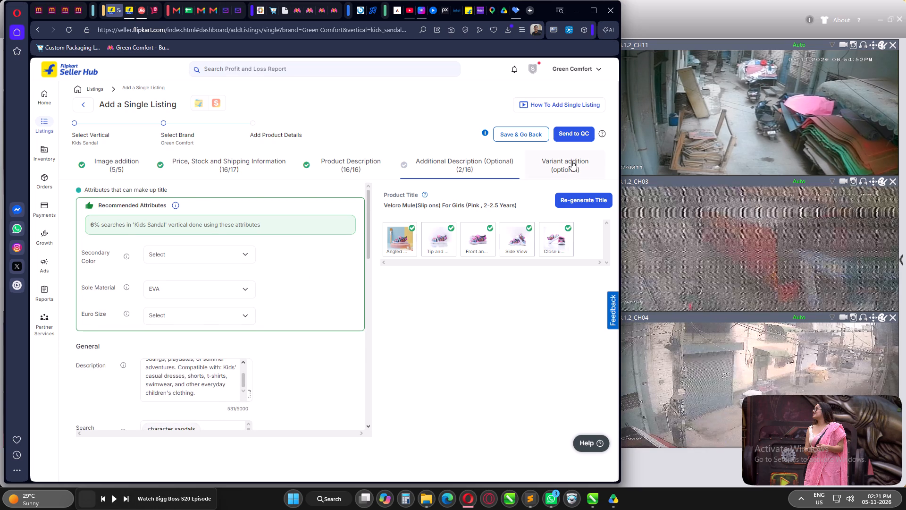
Proceed to variant addition and create a 6C brand size variant.
{"action": "left_click", "coordinate": [567, 164]}
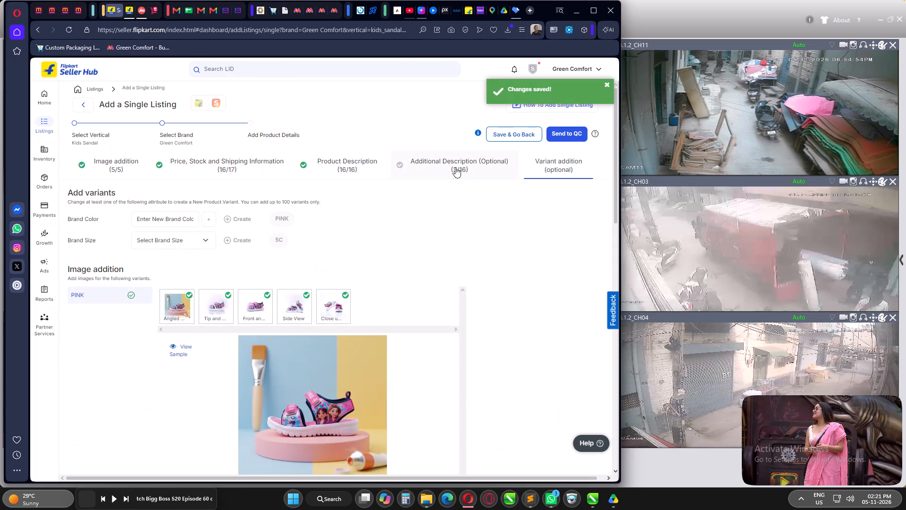
{"action": "left_click", "coordinate": [174, 241]}
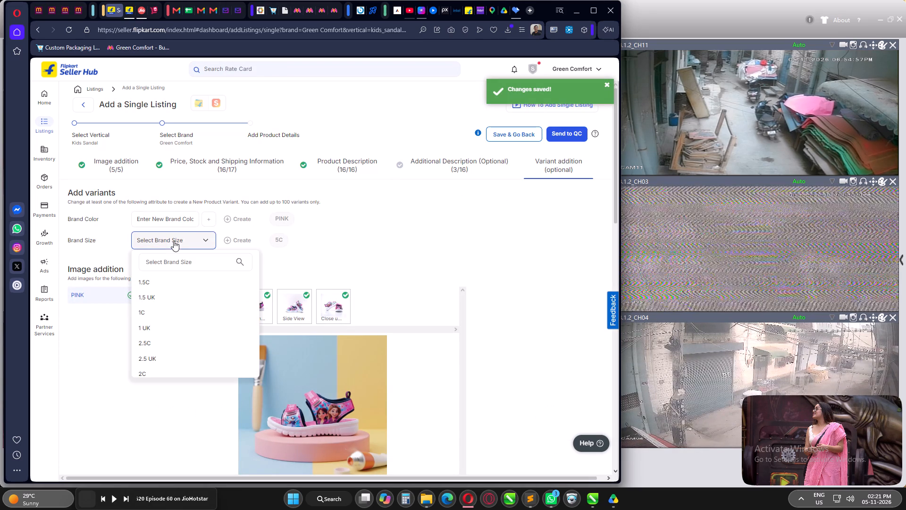
{"action": "left_click", "coordinate": [174, 265]}
{"action": "key", "text": "6"}
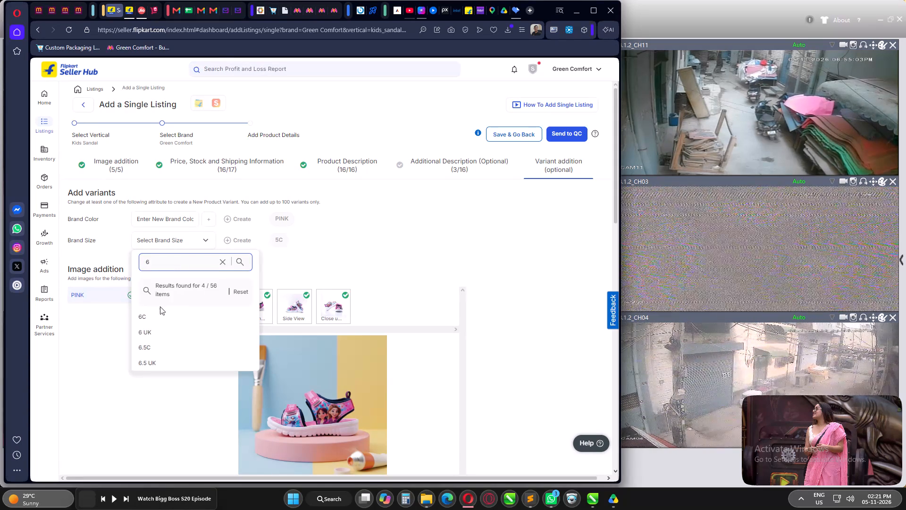
{"action": "left_click", "coordinate": [162, 314]}
{"action": "left_click", "coordinate": [237, 238]}
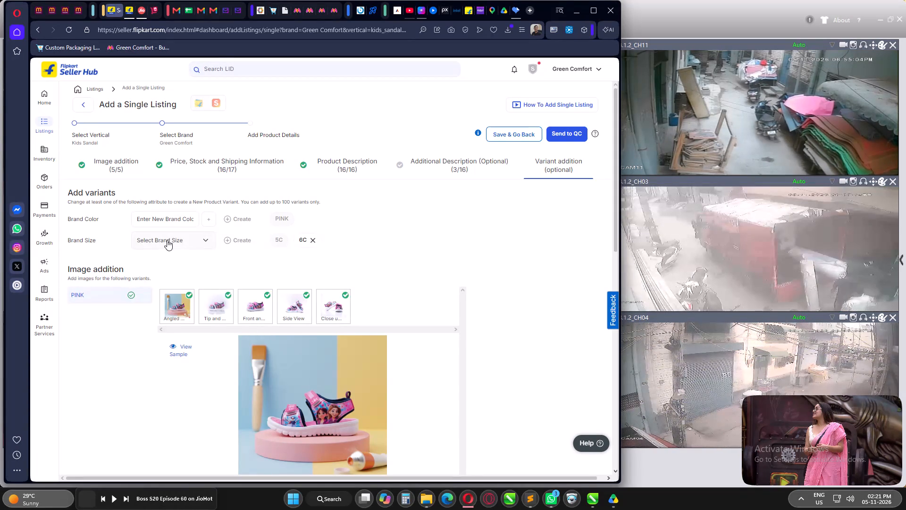
Create a 7C brand size variant.
{"action": "left_click", "coordinate": [167, 240]}
{"action": "left_click_drag", "start_coordinate": [162, 259], "coordinate": [134, 263]}
{"action": "key", "text": "7"}
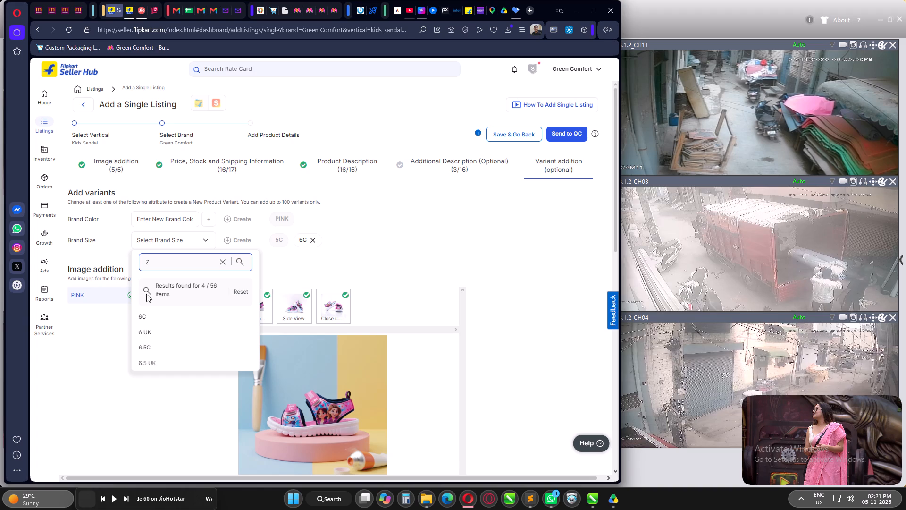
{"action": "left_click", "coordinate": [155, 318]}
{"action": "left_click", "coordinate": [233, 244]}
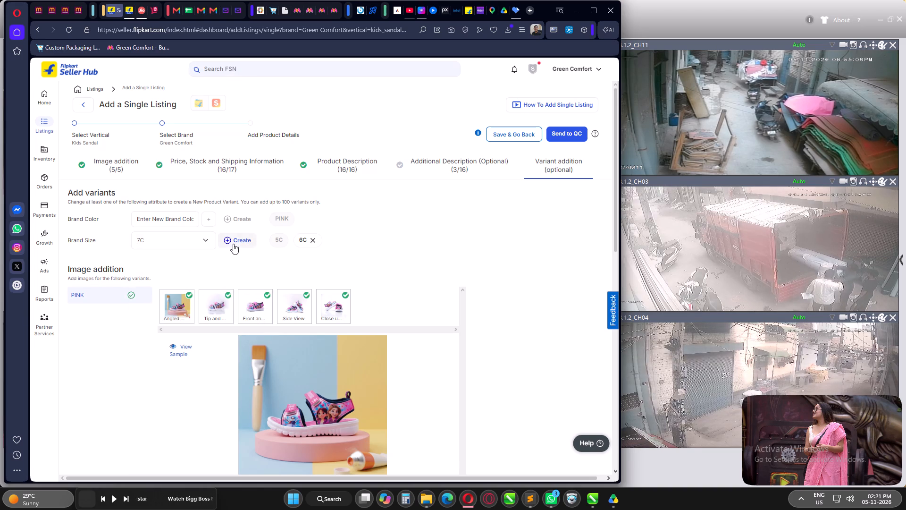
Create an 8C brand size variant.
{"action": "left_click", "coordinate": [158, 237]}
{"action": "left_click_drag", "start_coordinate": [160, 268], "coordinate": [131, 262]}
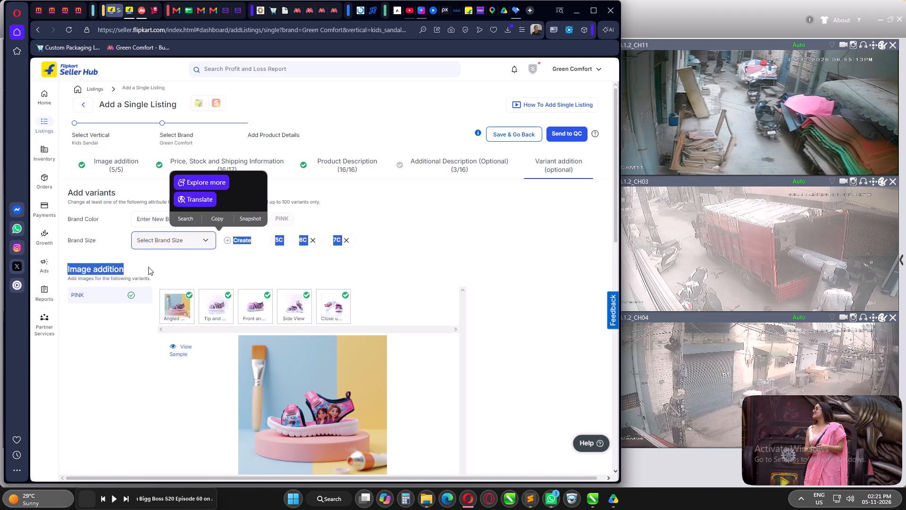
{"action": "left_click", "coordinate": [163, 241]}
{"action": "left_click", "coordinate": [161, 261]}
{"action": "left_click_drag", "start_coordinate": [161, 261], "coordinate": [122, 260]}
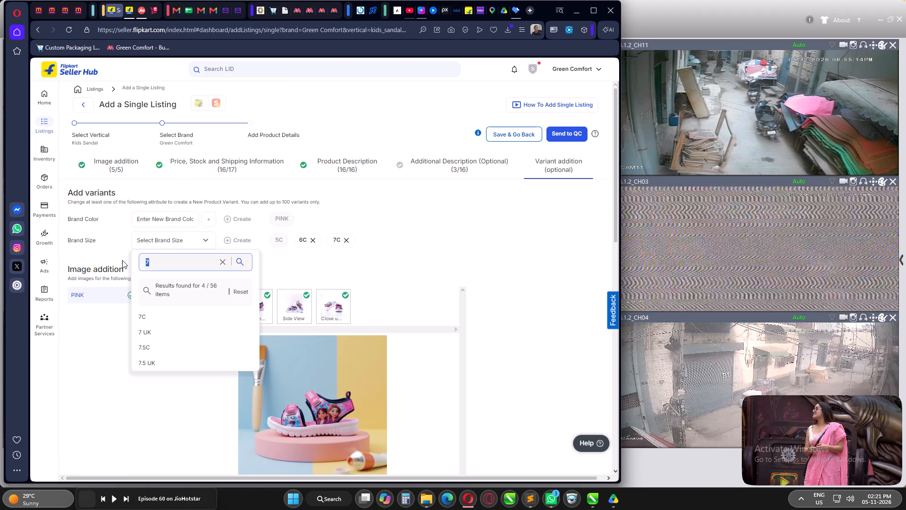
{"action": "left_click_drag", "start_coordinate": [122, 260], "coordinate": [121, 260]}
{"action": "left_click", "coordinate": [171, 242]}
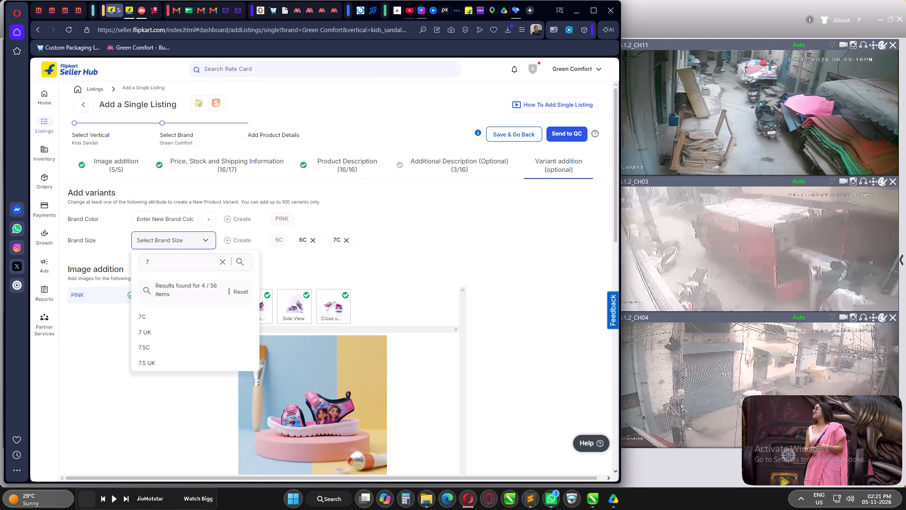
{"action": "left_click_drag", "start_coordinate": [157, 256], "coordinate": [139, 261]}
{"action": "key", "text": "8"}
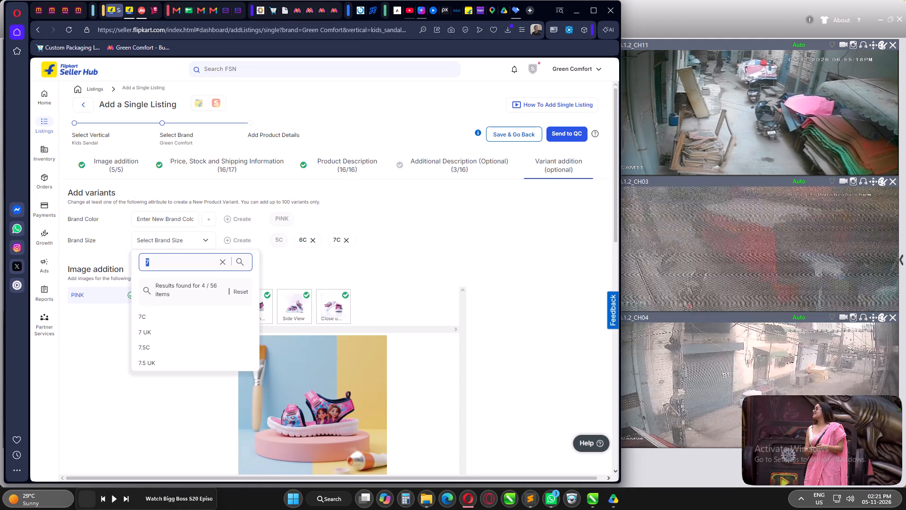
{"action": "left_click", "coordinate": [153, 346]}
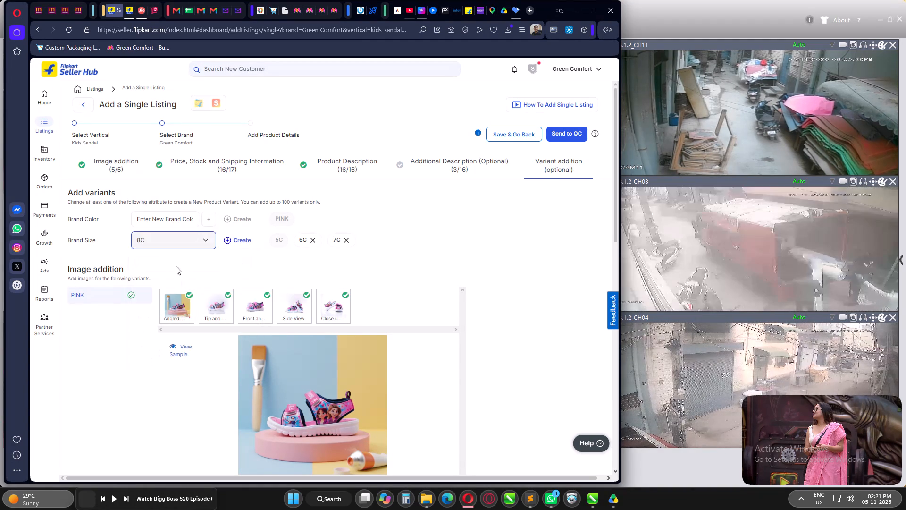
{"action": "left_click", "coordinate": [232, 238]}
Create a 9C brand size variant.
{"action": "left_click", "coordinate": [160, 239]}
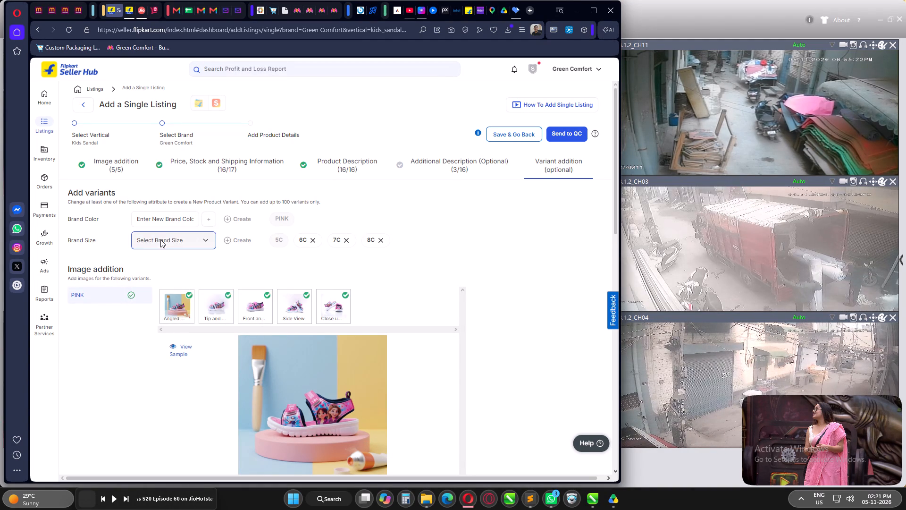
{"action": "left_click", "coordinate": [161, 264]}
{"action": "key", "text": "BackSpace"}
{"action": "key", "text": "9"}
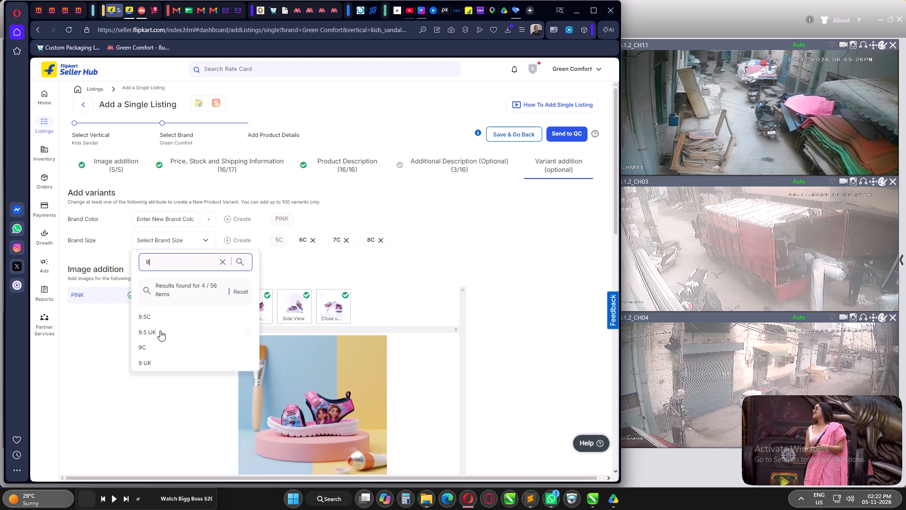
{"action": "left_click", "coordinate": [155, 347]}
{"action": "left_click", "coordinate": [232, 241]}
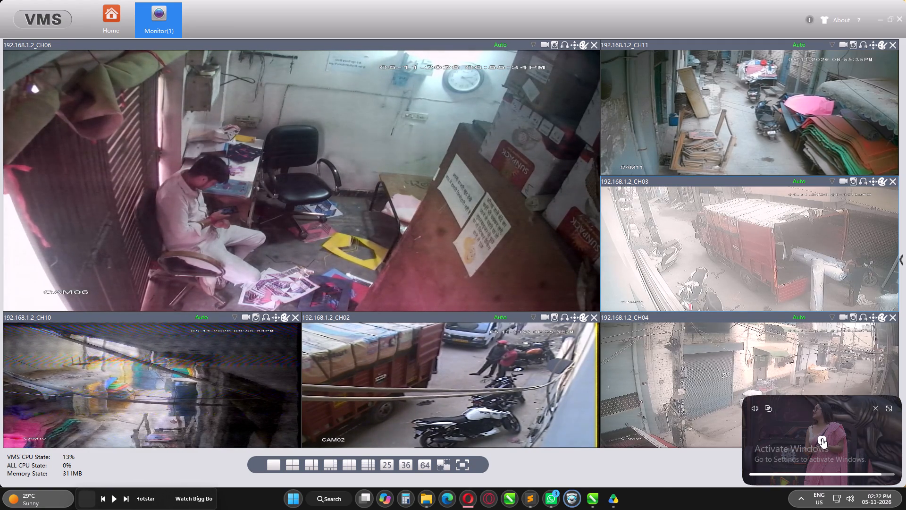
Resume the paused video, switch back to the Opera listing window and create a 10C brand size variant.
{"action": "left_click", "coordinate": [822, 438]}
{"action": "left_click", "coordinate": [459, 502]}
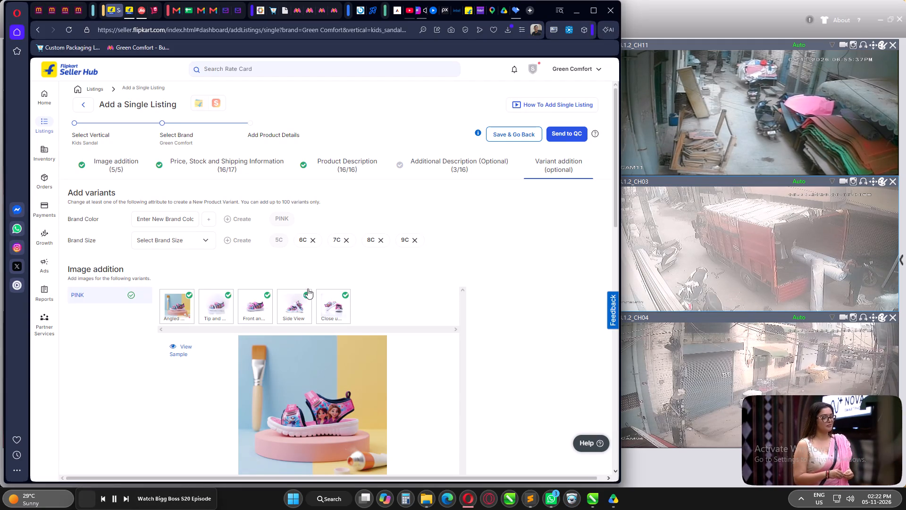
{"action": "left_click", "coordinate": [178, 238]}
{"action": "left_click", "coordinate": [170, 261]}
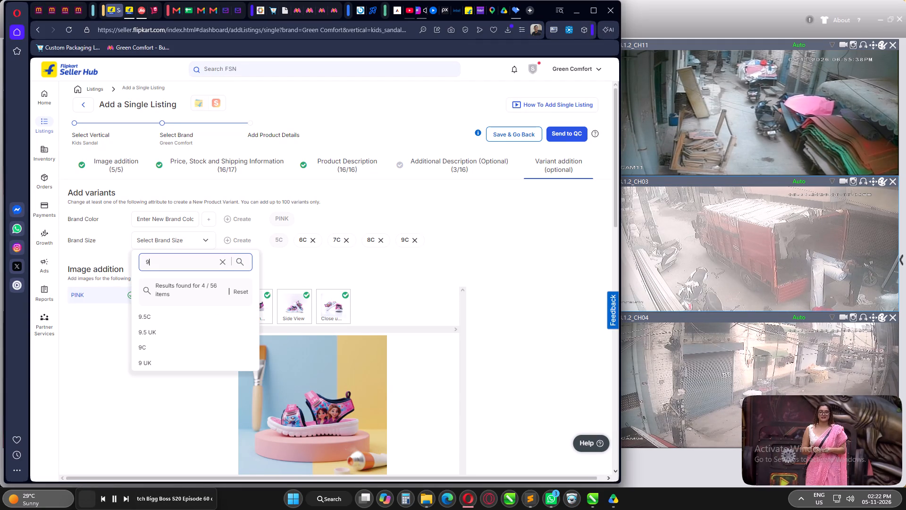
{"action": "key", "text": "BackSpace"}
{"action": "type", "text": "10"}
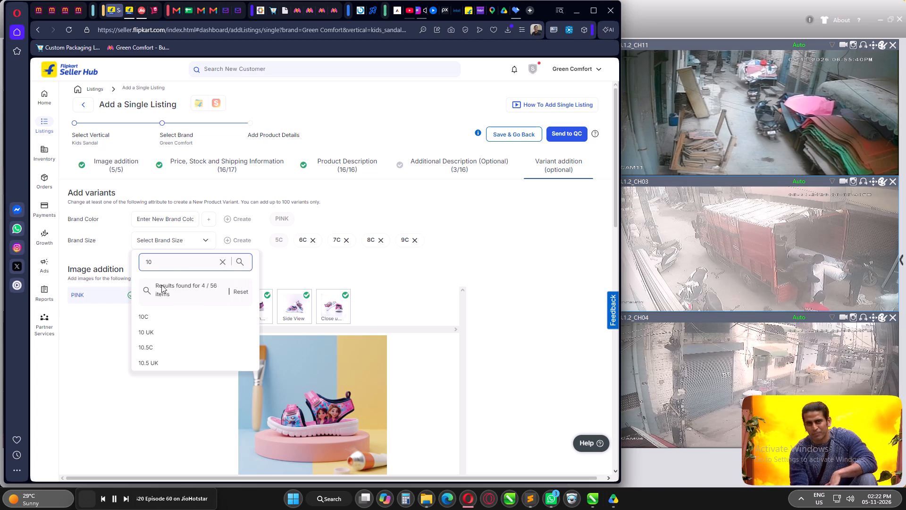
{"action": "left_click", "coordinate": [156, 318]}
{"action": "left_click", "coordinate": [235, 241]}
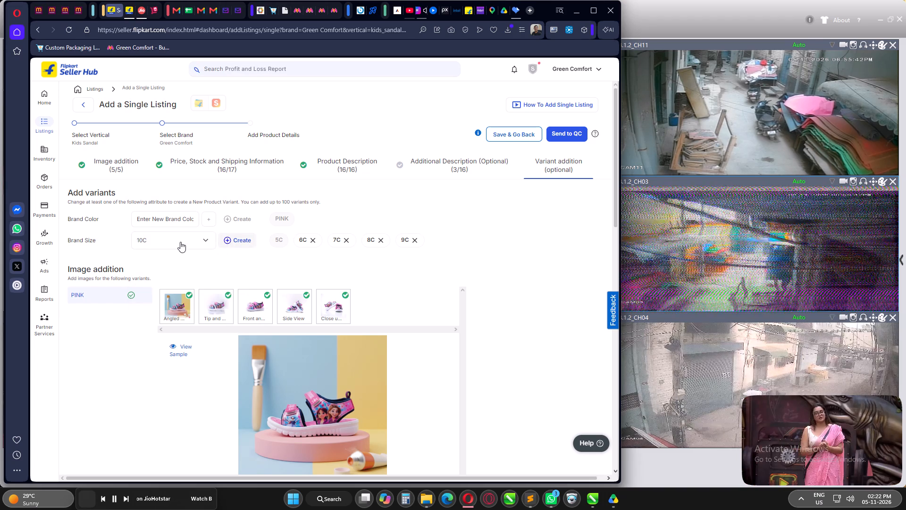
Create an 11C brand size variant.
{"action": "left_click", "coordinate": [181, 240]}
{"action": "left_click", "coordinate": [160, 261]}
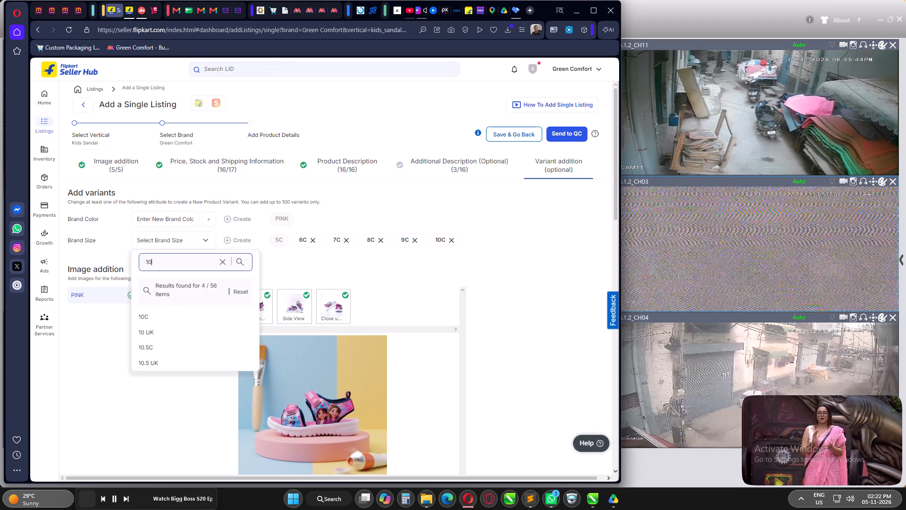
{"action": "key", "text": "BackSpace"}
{"action": "key", "text": "1"}
{"action": "left_click", "coordinate": [151, 317]}
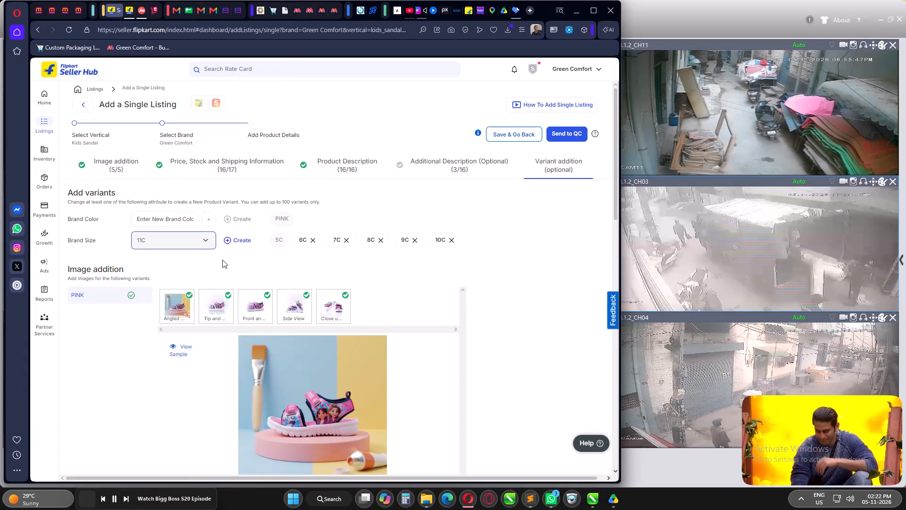
{"action": "left_click", "coordinate": [232, 240]}
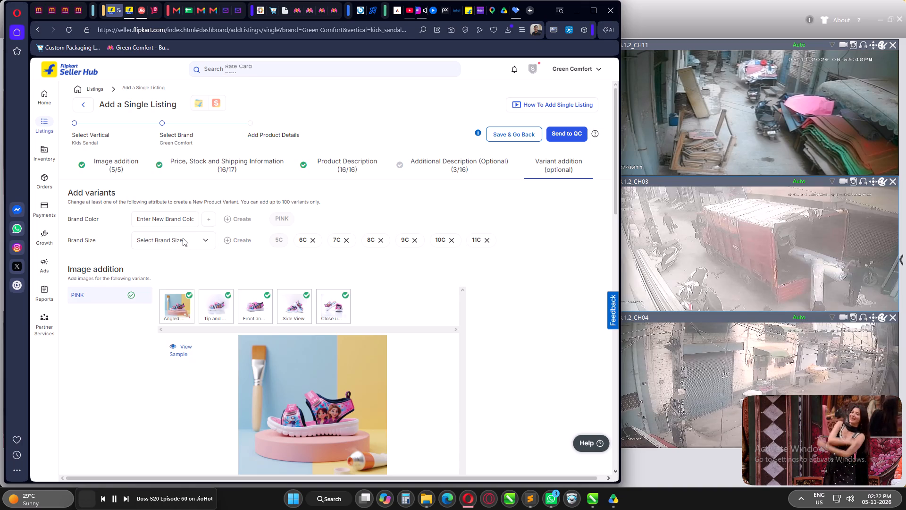
Create a 12C brand size variant.
{"action": "left_click", "coordinate": [183, 238]}
{"action": "left_click", "coordinate": [165, 263]}
{"action": "key", "text": "BackSpace"}
{"action": "key", "text": "2"}
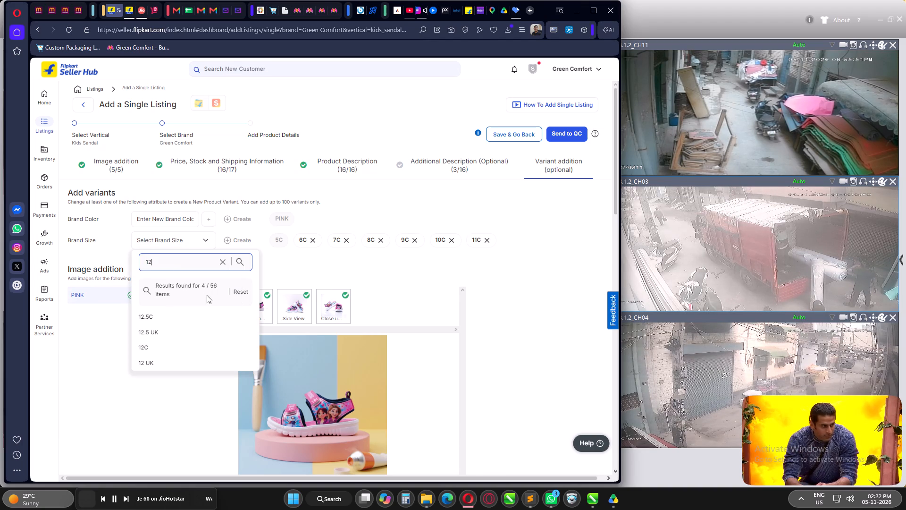
{"action": "left_click", "coordinate": [148, 350]}
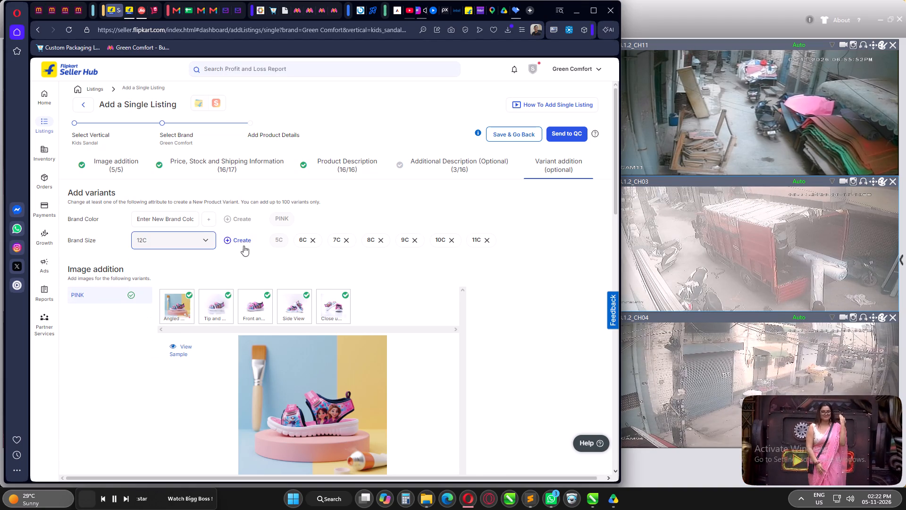
{"action": "left_click", "coordinate": [234, 239]}
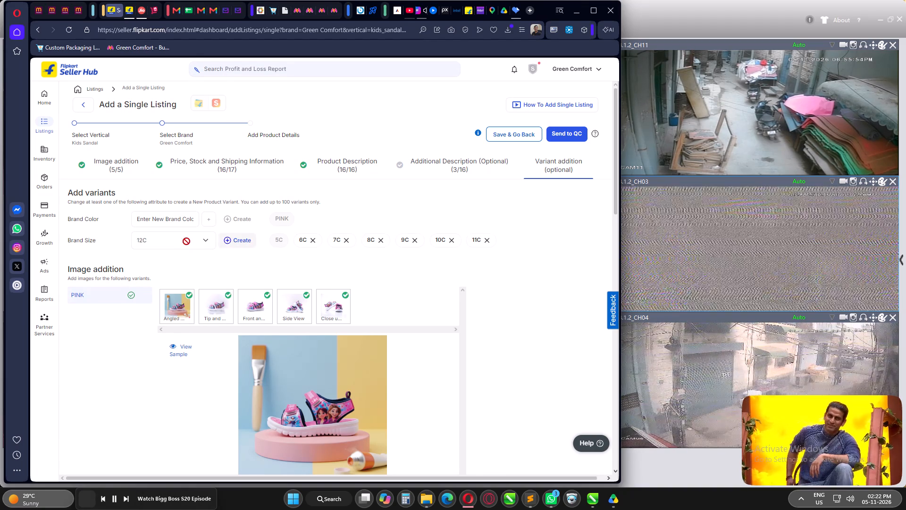
Create a 13C brand size variant.
{"action": "left_click", "coordinate": [186, 241]}
{"action": "left_click", "coordinate": [171, 259]}
{"action": "key", "text": "BackSpace"}
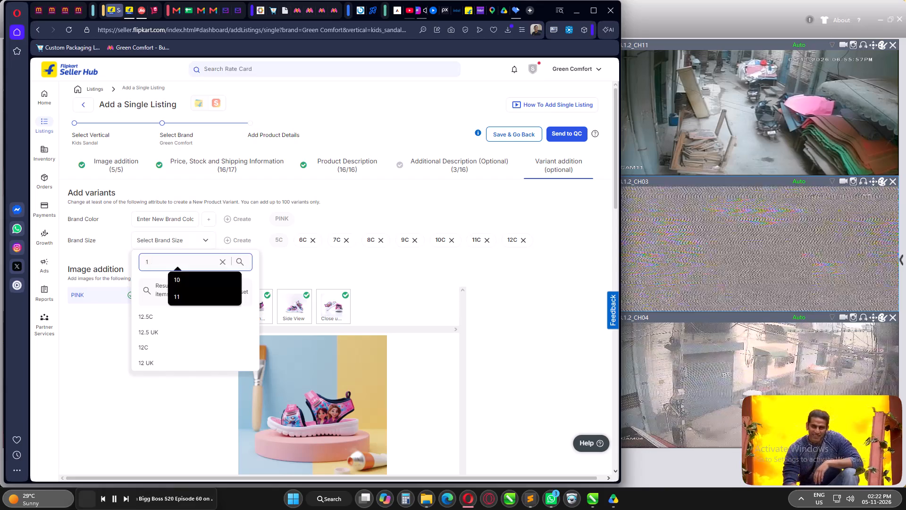
{"action": "key", "text": "3"}
{"action": "left_click", "coordinate": [148, 334]}
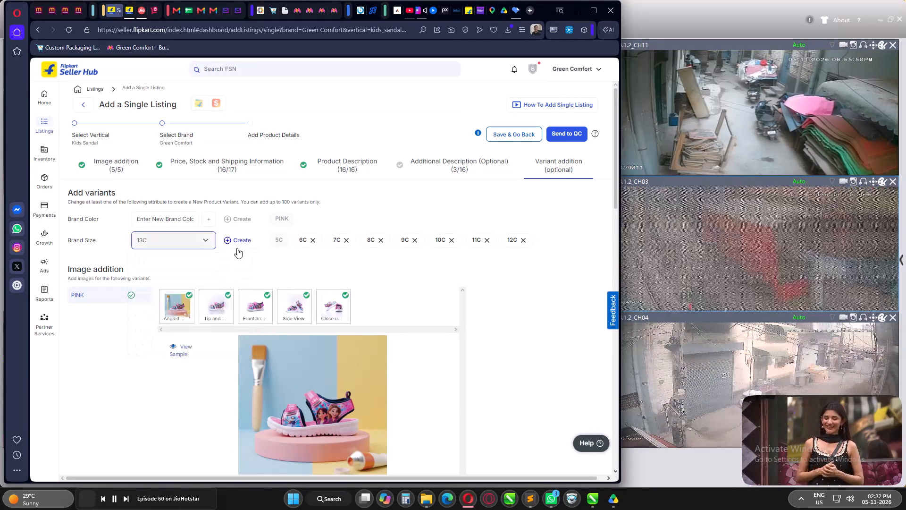
{"action": "left_click", "coordinate": [228, 242]}
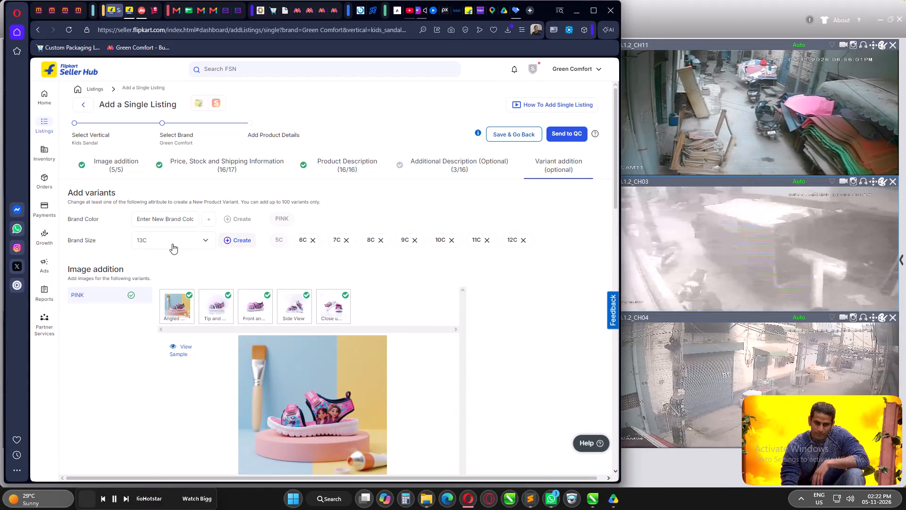
Create a 1 UK brand size variant.
{"action": "left_click", "coordinate": [172, 244]}
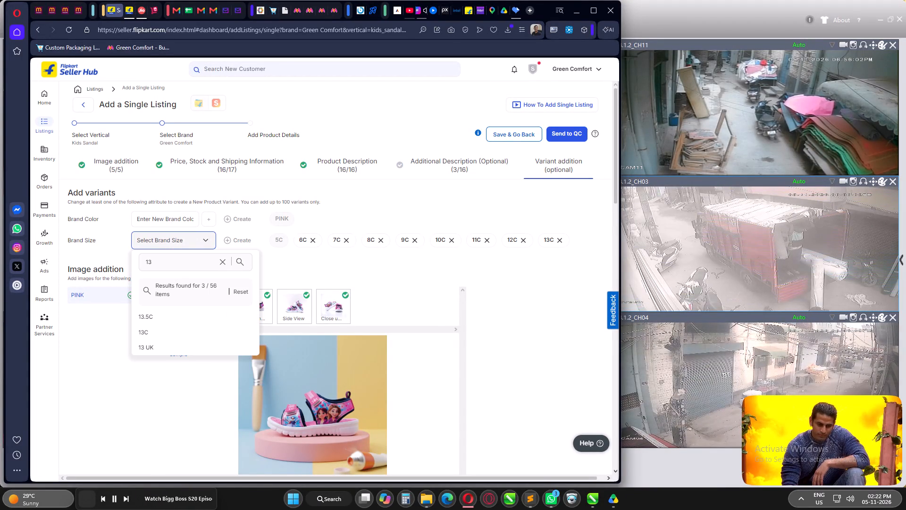
{"action": "left_click", "coordinate": [174, 264]}
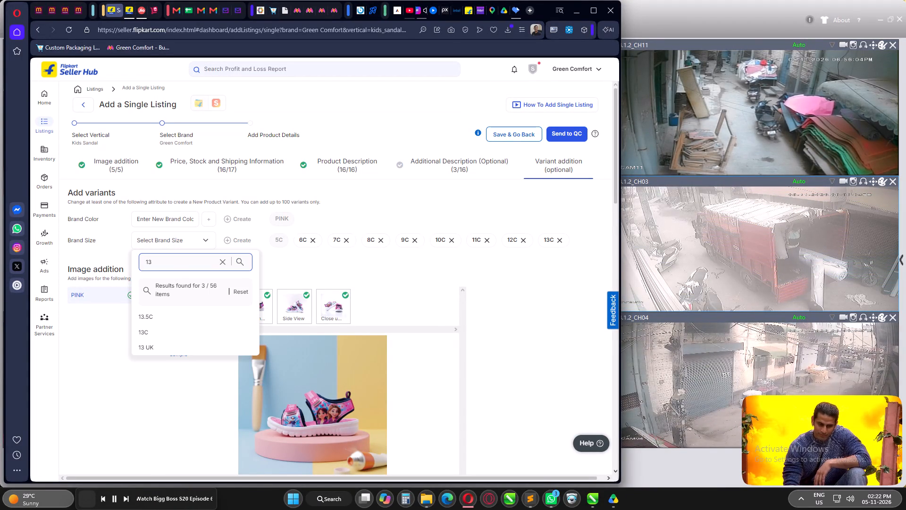
{"action": "key", "text": "BackSpace"}
{"action": "scroll", "coordinate": [153, 348], "scroll_direction": "down", "scroll_amount": 1}
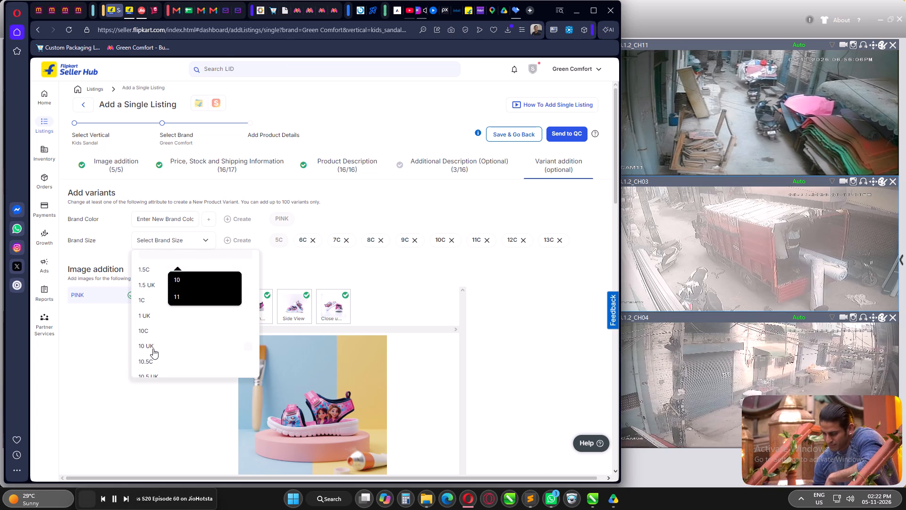
{"action": "scroll", "coordinate": [153, 348], "scroll_direction": "down", "scroll_amount": 1}
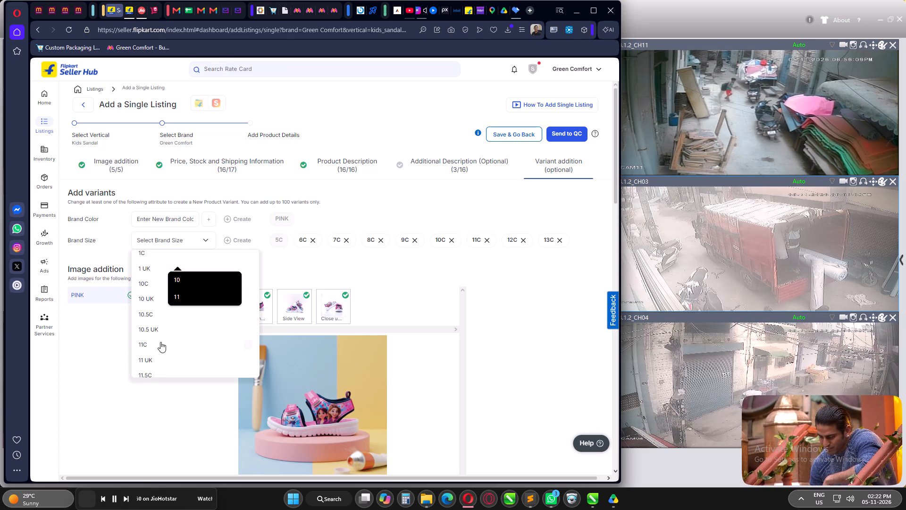
{"action": "scroll", "coordinate": [160, 348], "scroll_direction": "up", "scroll_amount": 1}
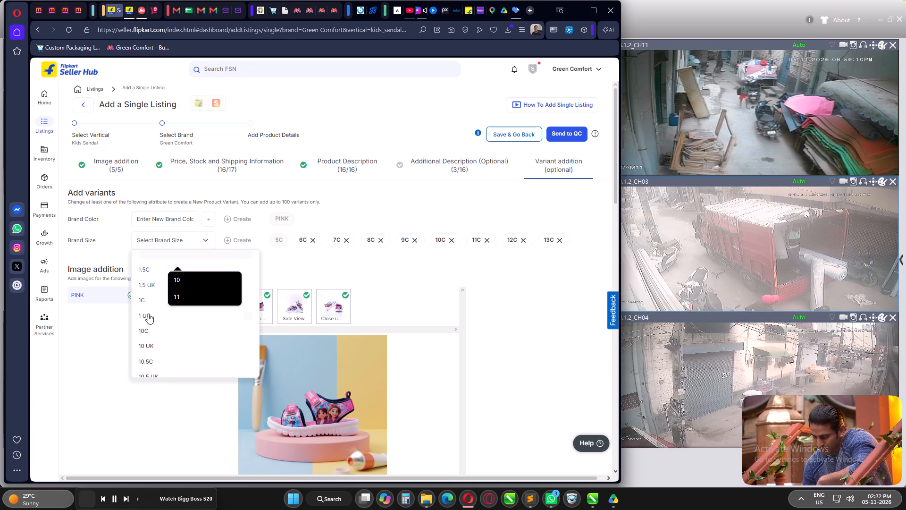
{"action": "left_click", "coordinate": [148, 315]}
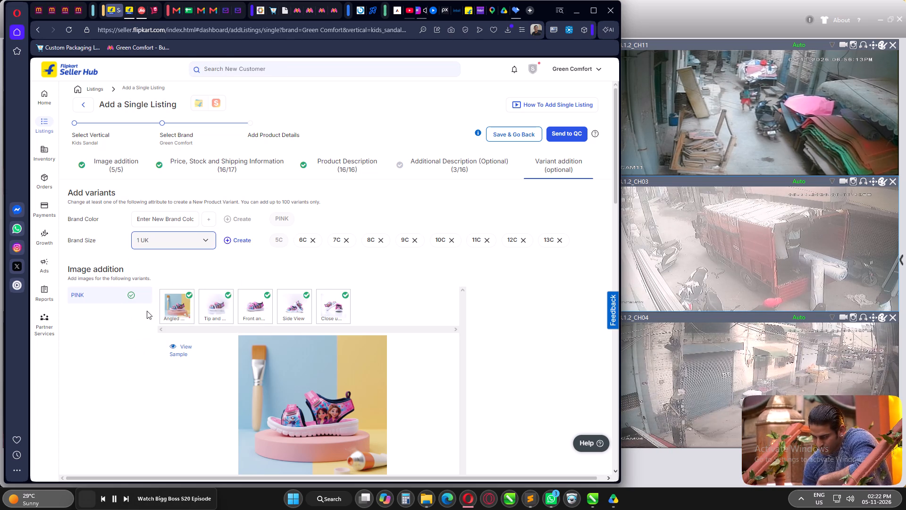
{"action": "left_click", "coordinate": [236, 242]}
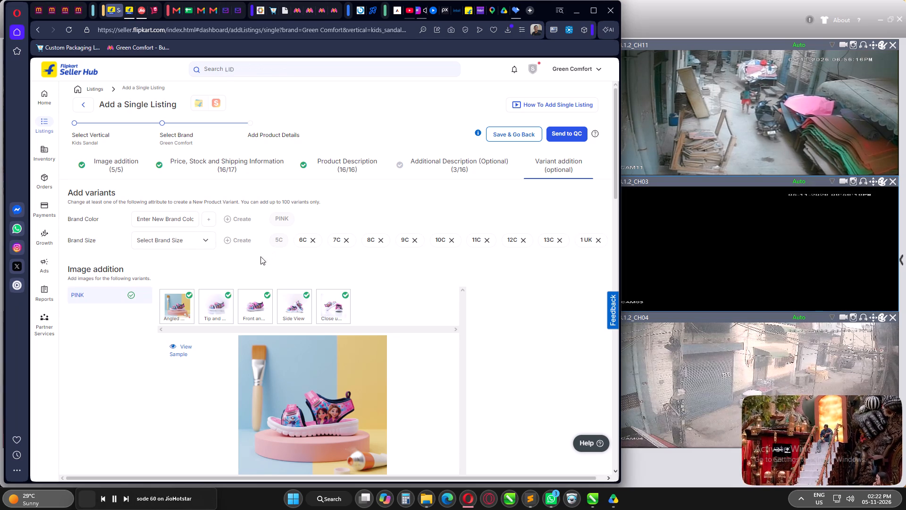
Create a 2 UK brand size variant.
{"action": "left_click", "coordinate": [174, 244]}
{"action": "key", "text": "2"}
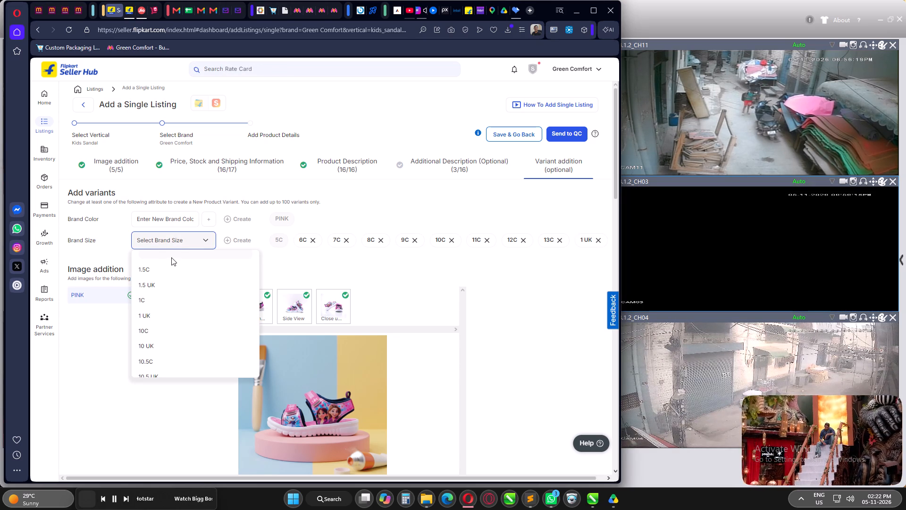
{"action": "scroll", "coordinate": [180, 297], "scroll_direction": "up", "scroll_amount": 4}
{"action": "left_click", "coordinate": [166, 264]}
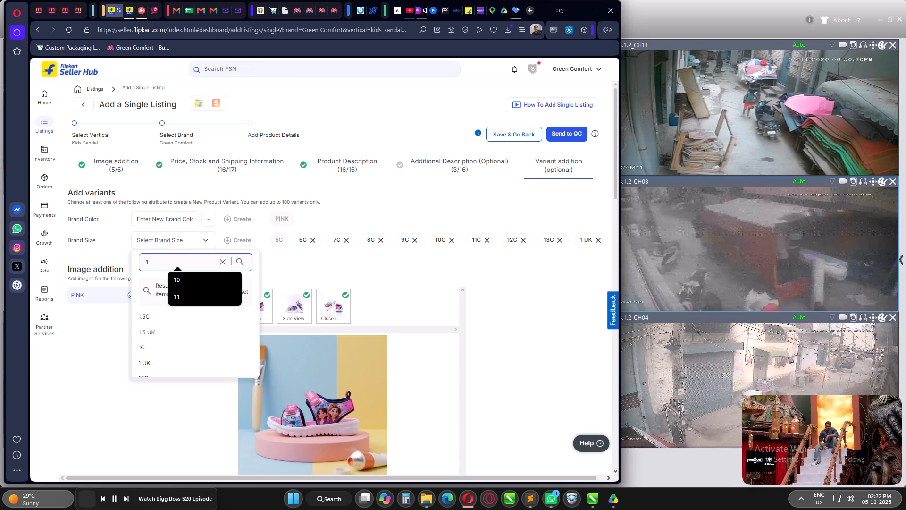
{"action": "key", "text": "BackSpace"}
{"action": "key", "text": "2"}
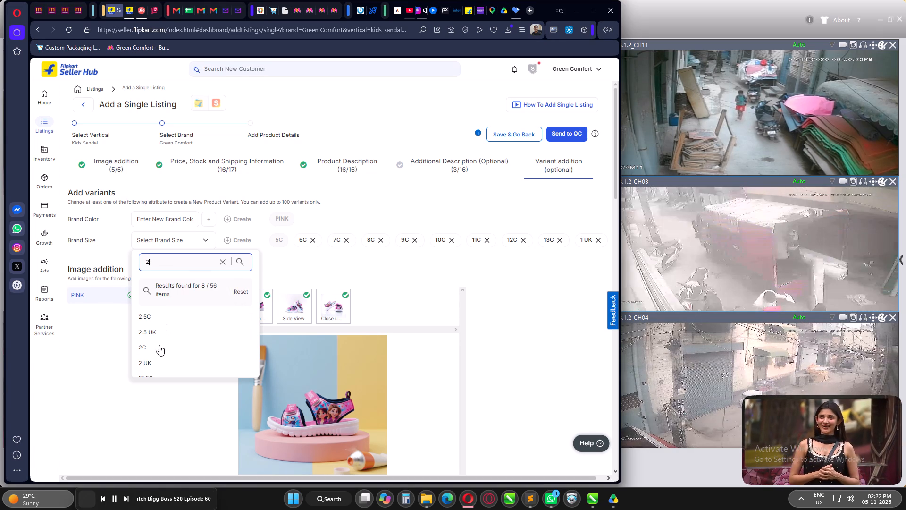
{"action": "left_click", "coordinate": [148, 363]}
{"action": "left_click", "coordinate": [235, 243]}
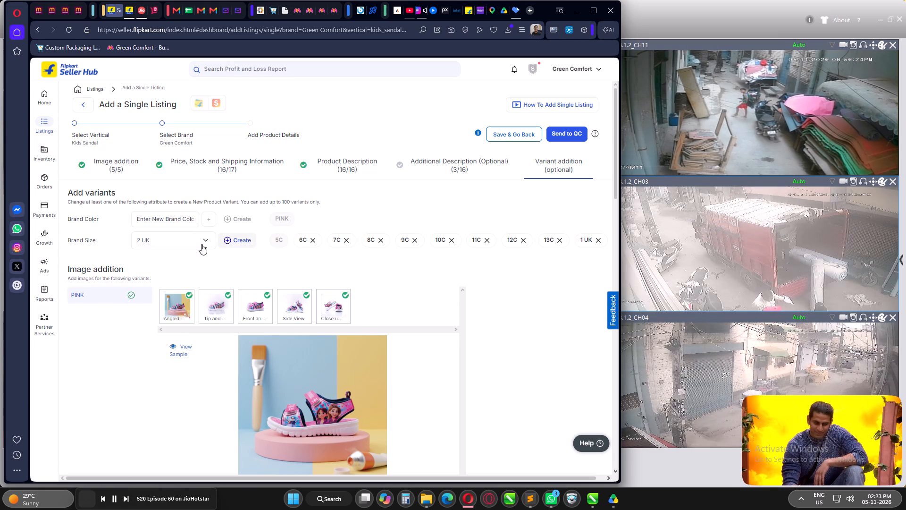
Create a 3 UK brand size variant.
{"action": "left_click", "coordinate": [177, 242]}
{"action": "left_click", "coordinate": [169, 261]}
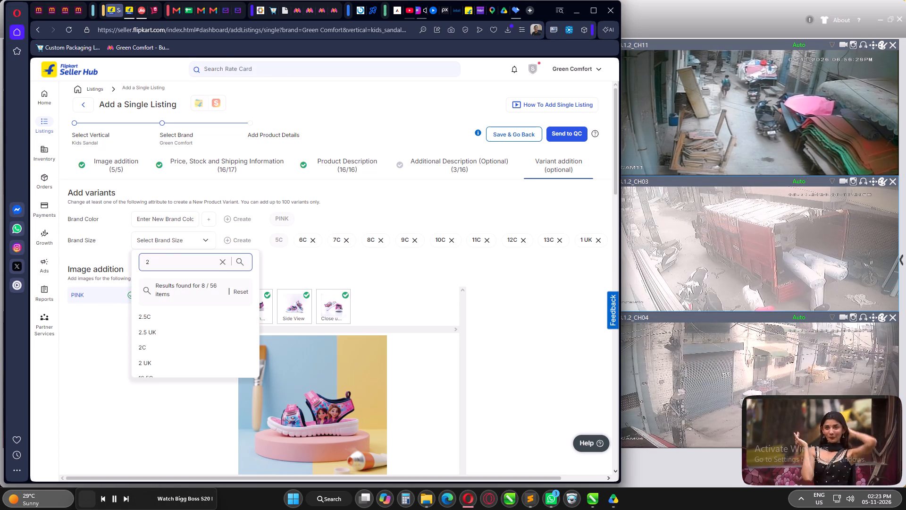
{"action": "key", "text": "BackSpace"}
{"action": "key", "text": "3"}
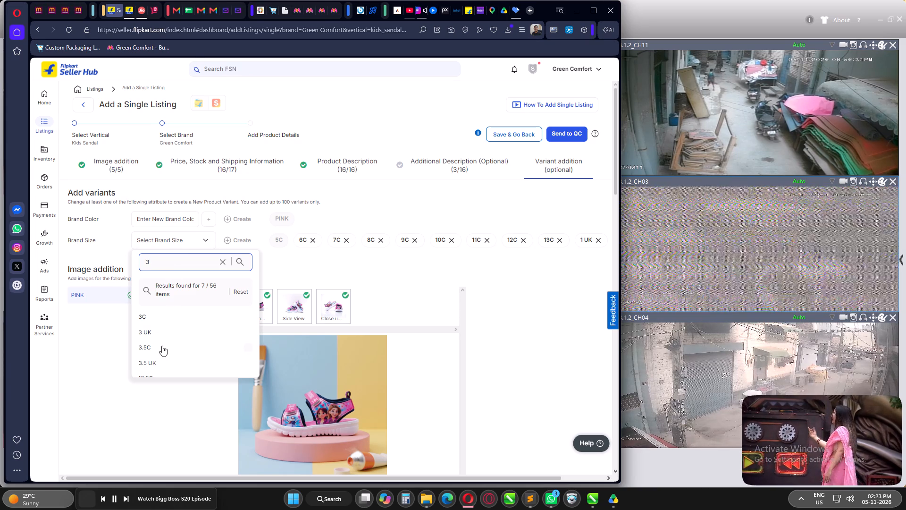
{"action": "left_click", "coordinate": [161, 334]}
{"action": "left_click", "coordinate": [235, 239]}
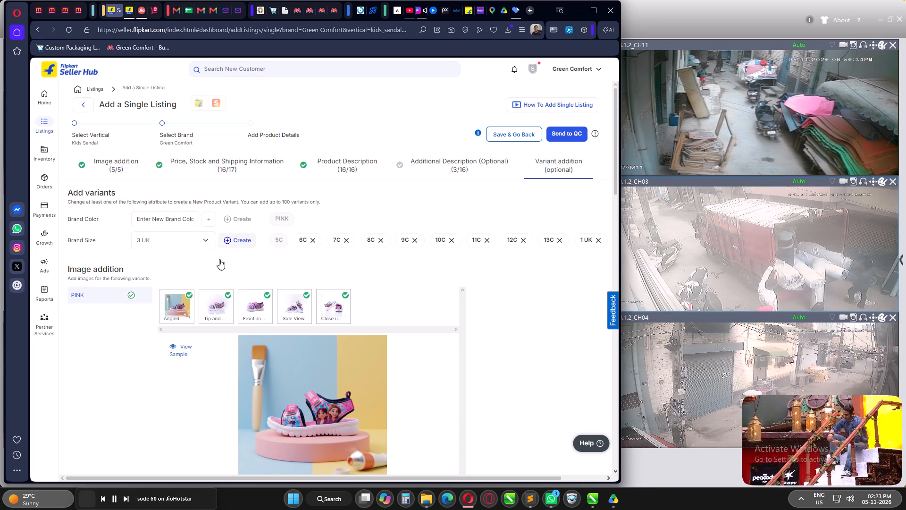
Create a 4 UK brand size variant.
{"action": "left_click", "coordinate": [191, 242]}
{"action": "left_click", "coordinate": [165, 263]}
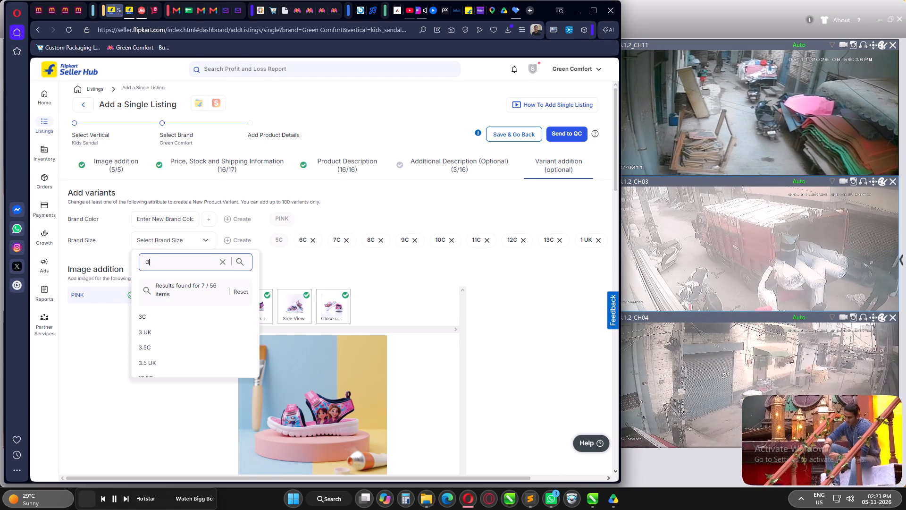
{"action": "key", "text": "BackSpace"}
{"action": "key", "text": "4"}
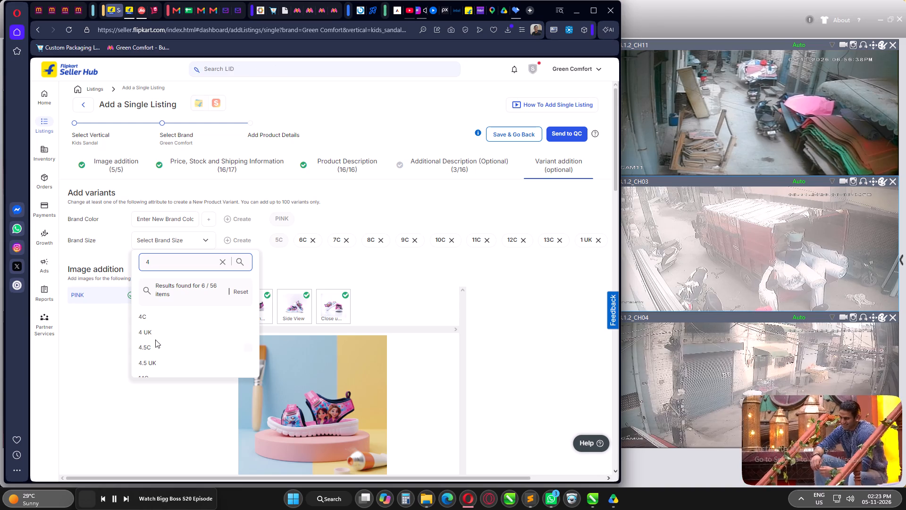
{"action": "left_click", "coordinate": [158, 333]}
{"action": "left_click", "coordinate": [231, 241]}
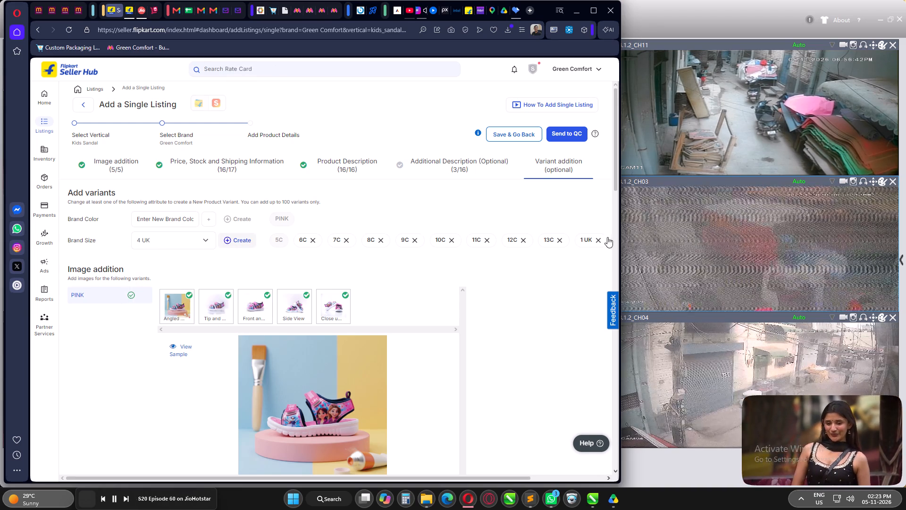
Create a 5 UK brand size variant.
{"action": "left_click", "coordinate": [165, 242]}
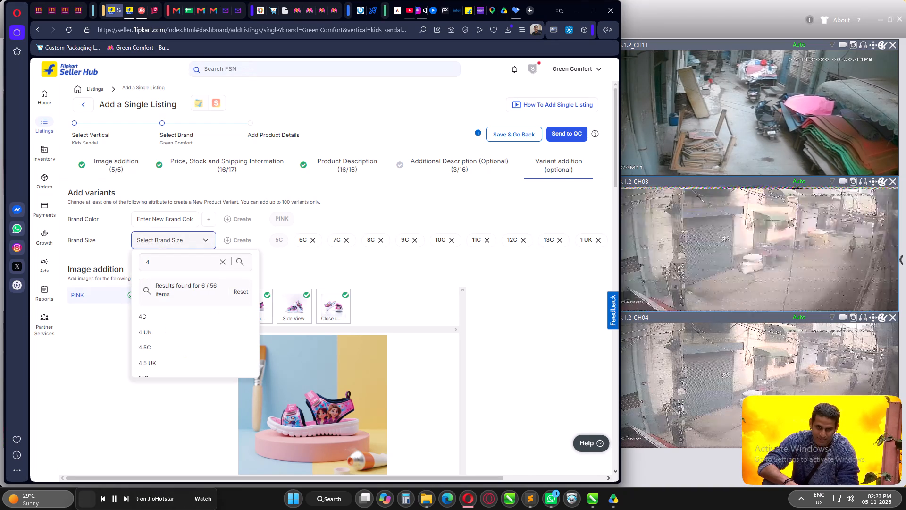
{"action": "left_click", "coordinate": [156, 262]}
{"action": "key", "text": "BackSpace"}
{"action": "key", "text": "5"}
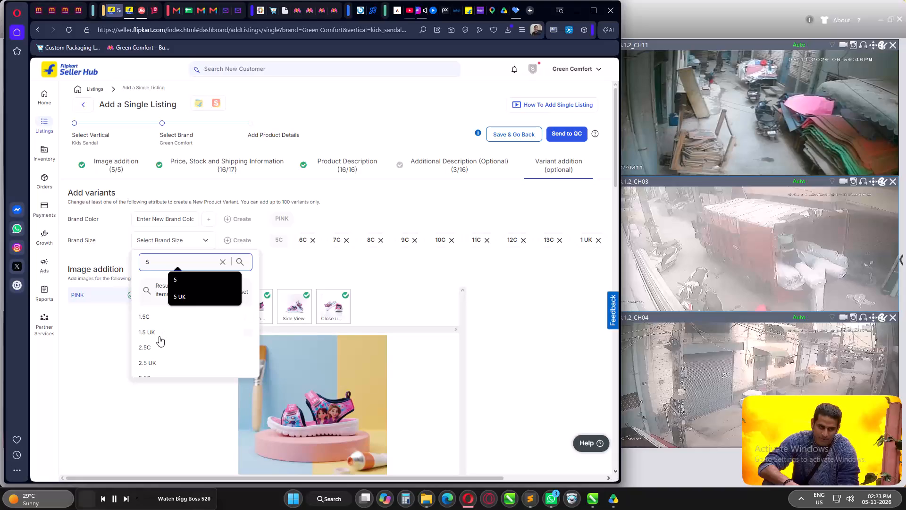
{"action": "scroll", "coordinate": [171, 340], "scroll_direction": "down", "scroll_amount": 1}
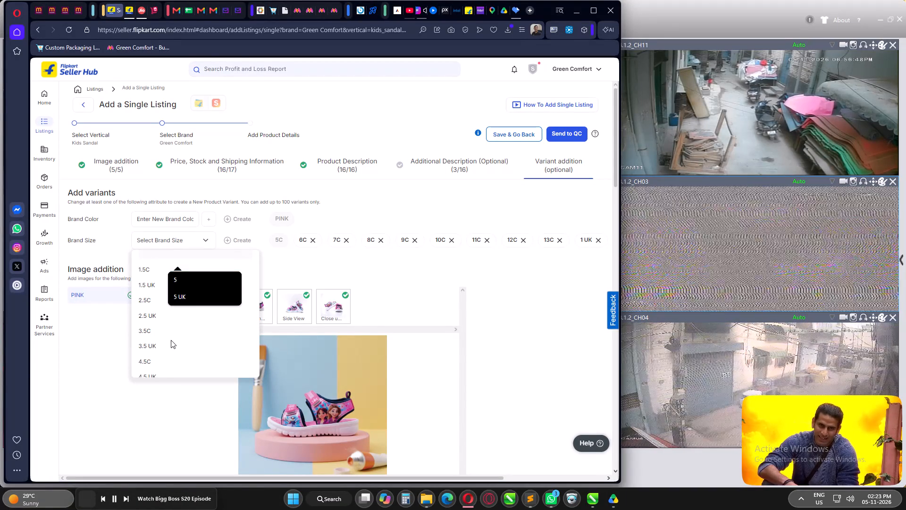
{"action": "scroll", "coordinate": [171, 340], "scroll_direction": "down", "scroll_amount": 2}
{"action": "left_click", "coordinate": [154, 344]}
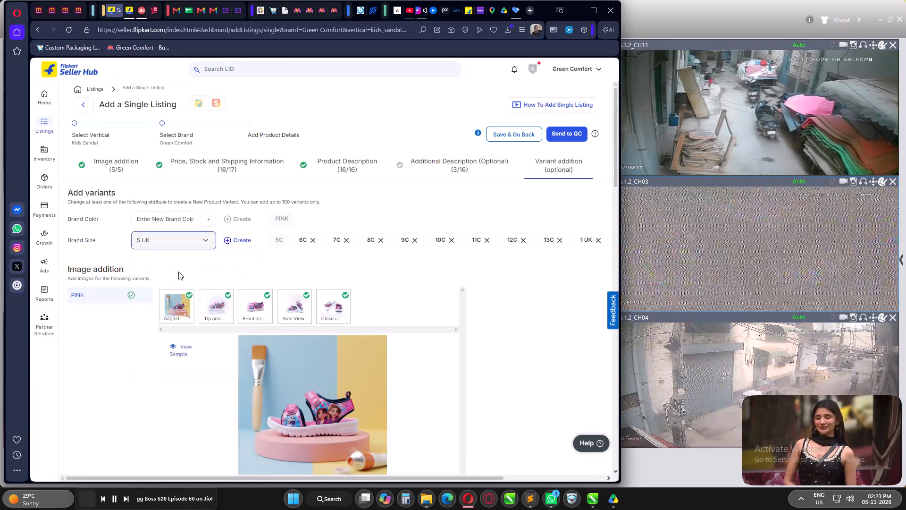
{"action": "left_click", "coordinate": [233, 241]}
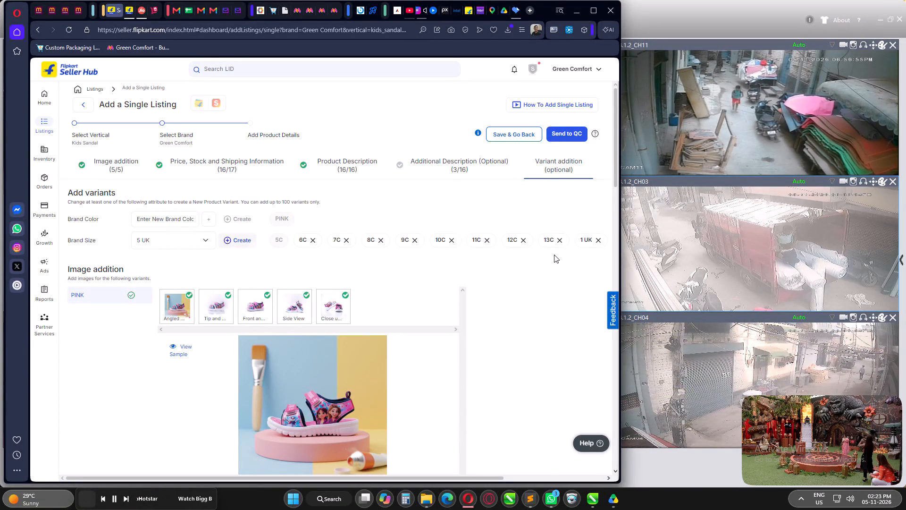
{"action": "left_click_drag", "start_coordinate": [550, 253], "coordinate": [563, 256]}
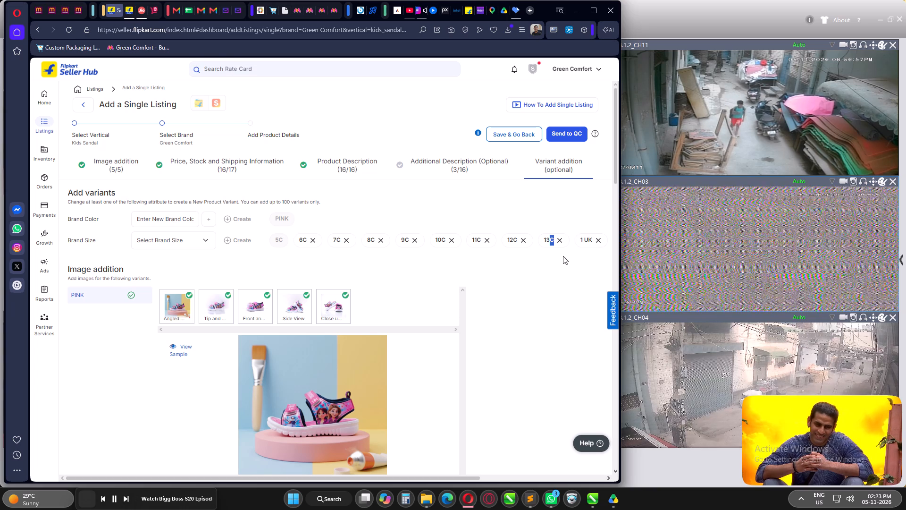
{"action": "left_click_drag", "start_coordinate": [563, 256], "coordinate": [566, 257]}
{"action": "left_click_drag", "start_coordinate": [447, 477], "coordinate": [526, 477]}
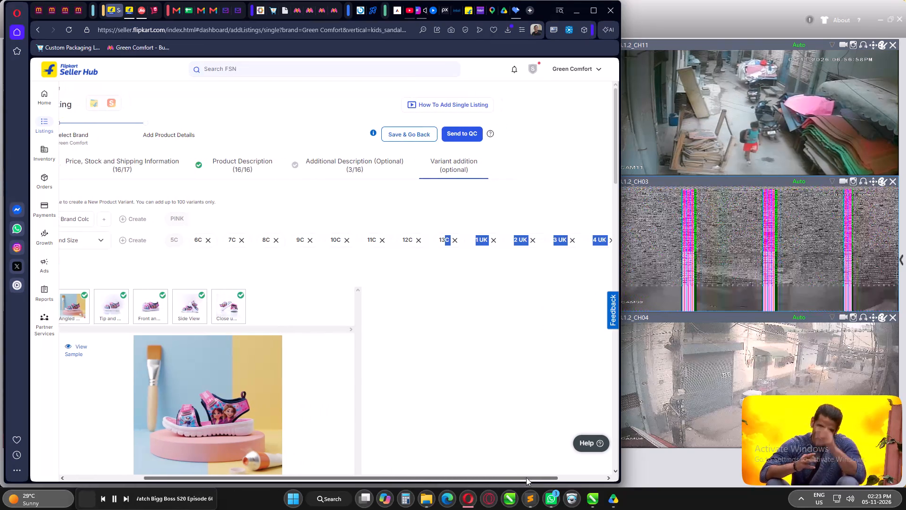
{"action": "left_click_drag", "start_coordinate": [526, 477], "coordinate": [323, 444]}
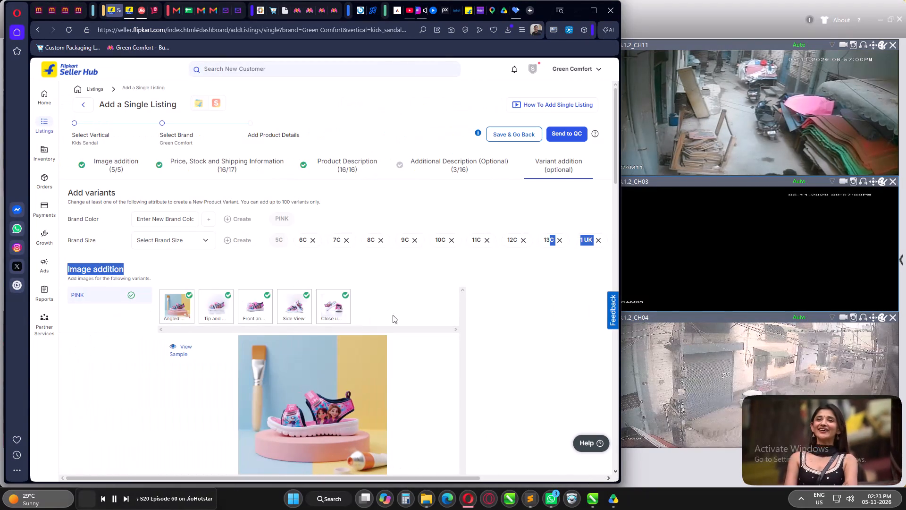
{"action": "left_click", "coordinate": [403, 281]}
Copy the pink 5C variant's details, select all the other size variants and paste the copied details into them.
{"action": "scroll", "coordinate": [191, 330], "scroll_direction": "down", "scroll_amount": 8}
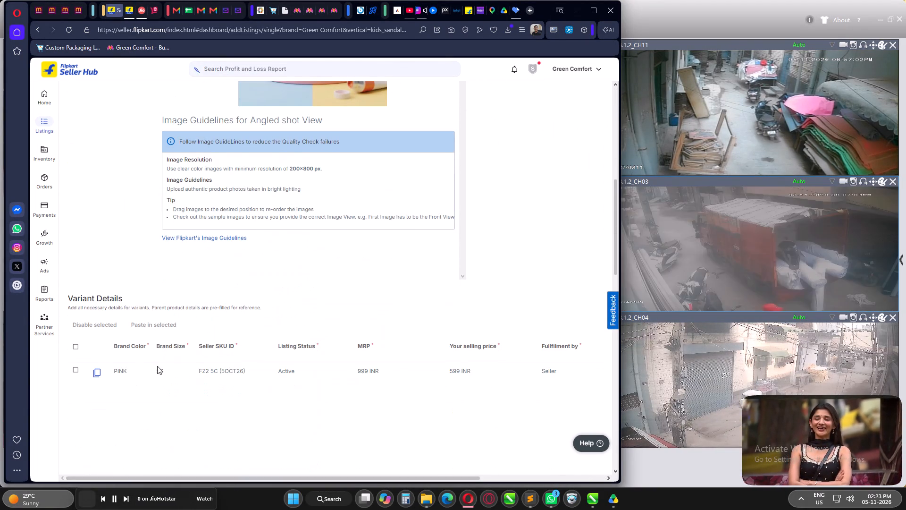
{"action": "left_click", "coordinate": [93, 375]}
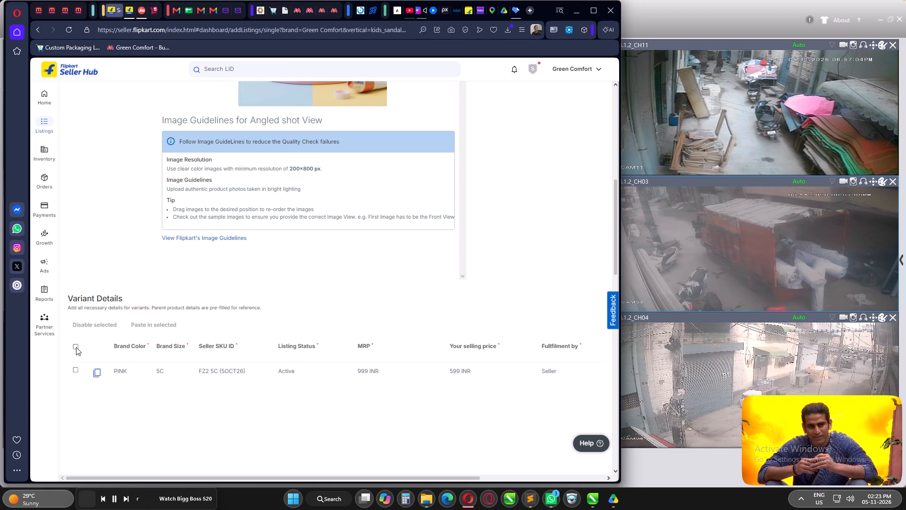
{"action": "left_click", "coordinate": [75, 345]}
{"action": "scroll", "coordinate": [146, 326], "scroll_direction": "down", "scroll_amount": 2}
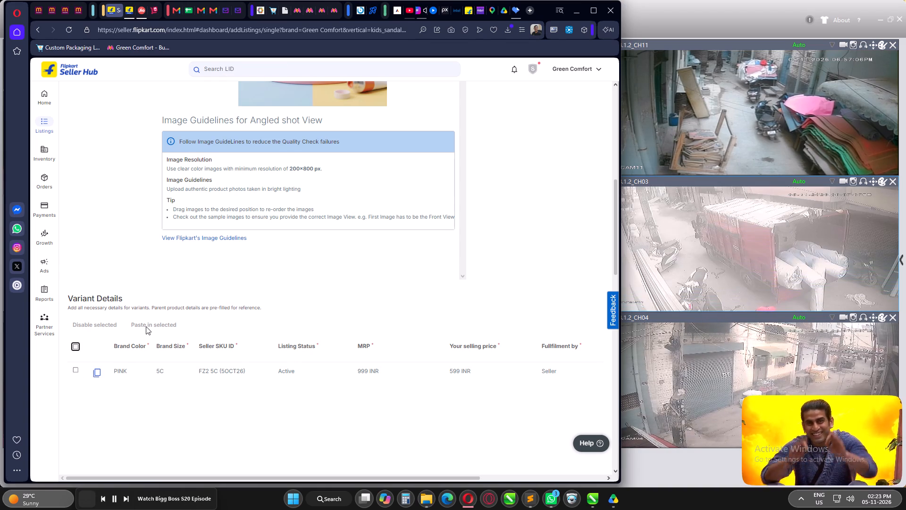
{"action": "scroll", "coordinate": [208, 403], "scroll_direction": "down", "scroll_amount": 2}
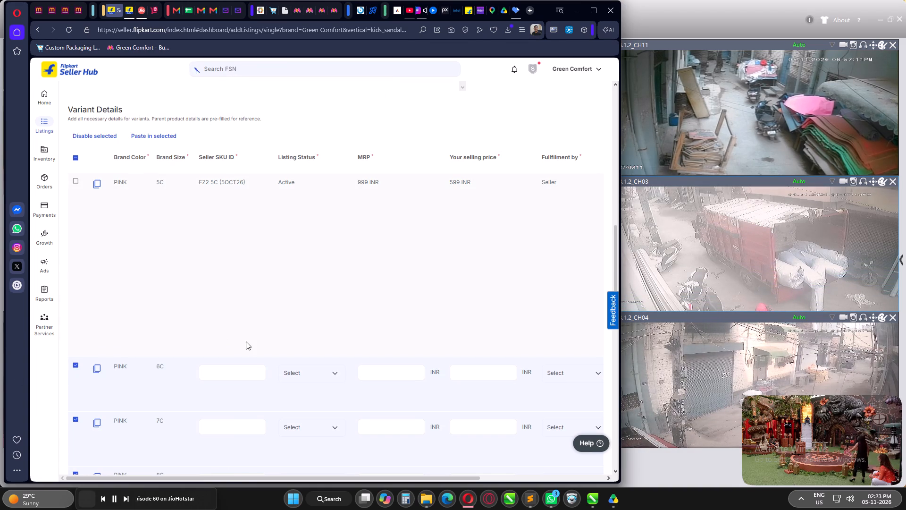
{"action": "scroll", "coordinate": [161, 312], "scroll_direction": "down", "scroll_amount": 8}
{"action": "scroll", "coordinate": [161, 312], "scroll_direction": "up", "scroll_amount": 6}
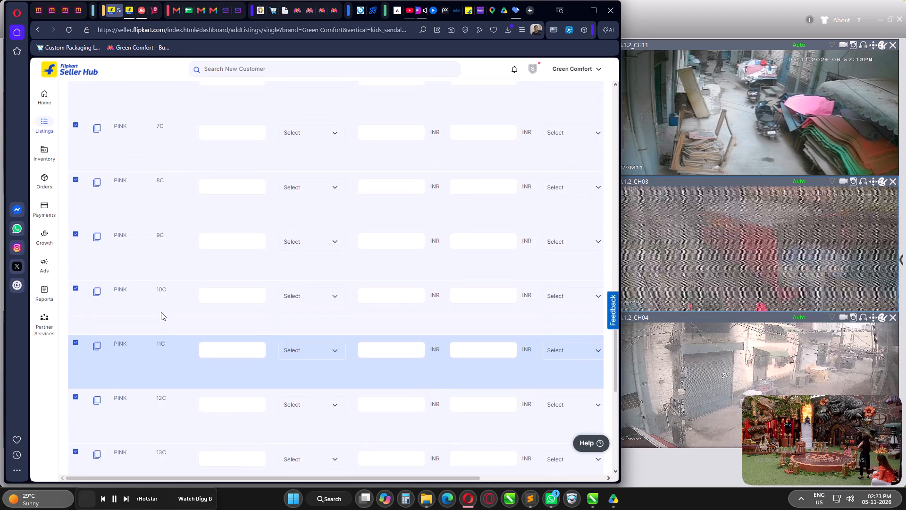
{"action": "scroll", "coordinate": [161, 312], "scroll_direction": "up", "scroll_amount": 5}
{"action": "left_click", "coordinate": [154, 280]}
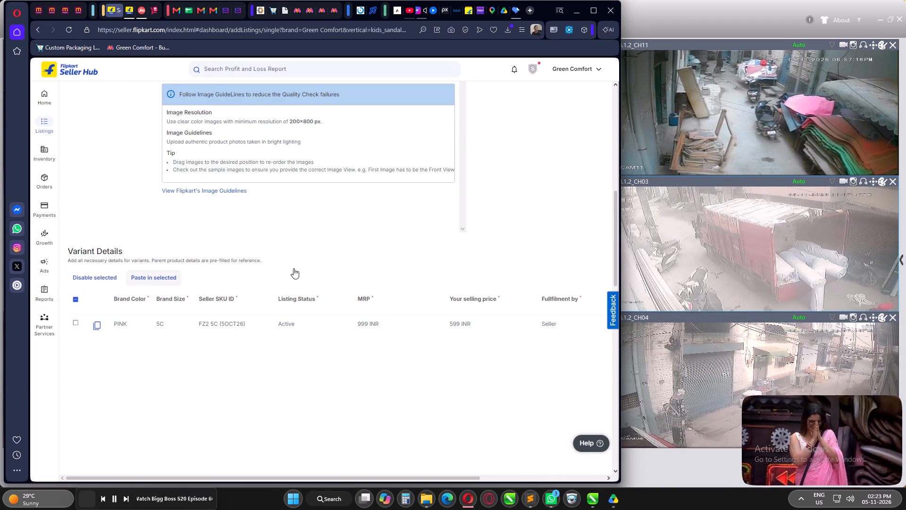
Set the 6C variant's Seller SKU ID to FZ2 6C (5OCT26).
{"action": "scroll", "coordinate": [293, 265], "scroll_direction": "down", "scroll_amount": 3}
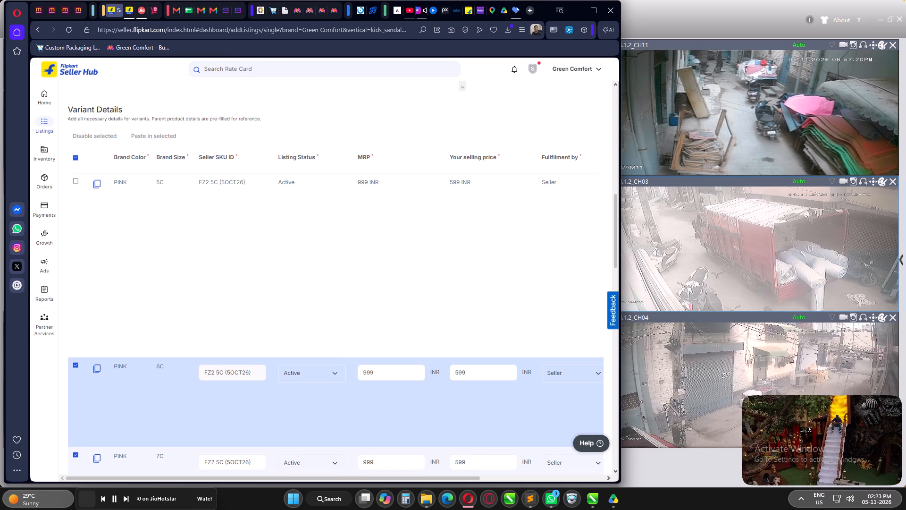
{"action": "left_click", "coordinate": [220, 372]}
{"action": "key", "text": "BackSpace"}
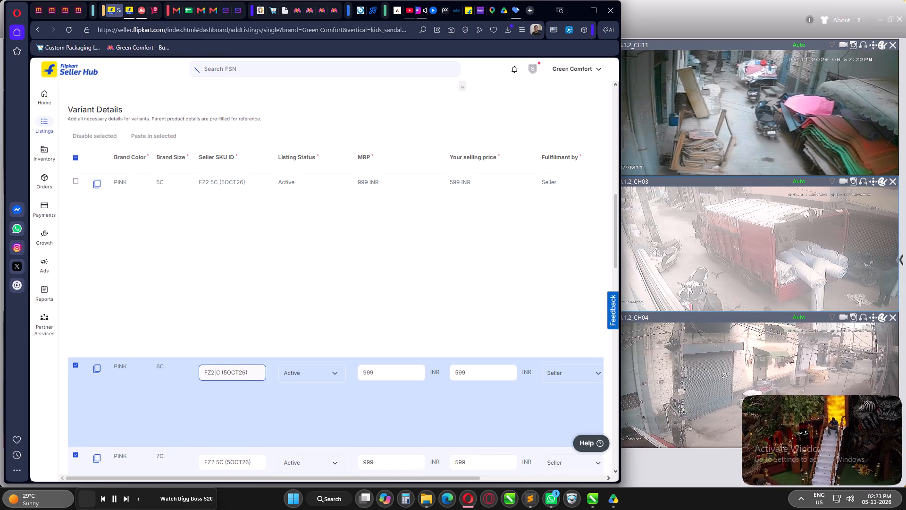
{"action": "key", "text": "6"}
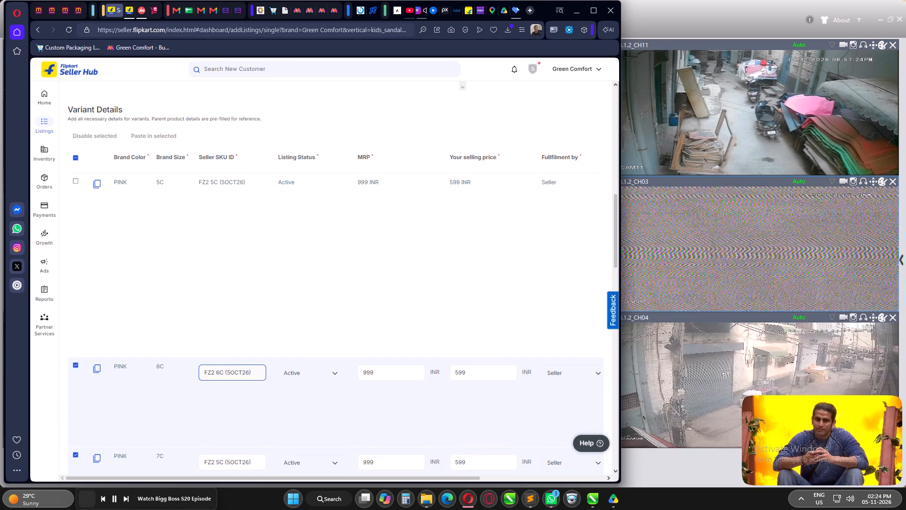
Reload the Listing Creation page open in the other tab, examine the listings in progress, and return to the variant details.
{"action": "left_click", "coordinate": [126, 15]}
{"action": "left_click", "coordinate": [291, 271]}
{"action": "key", "text": "F5"}
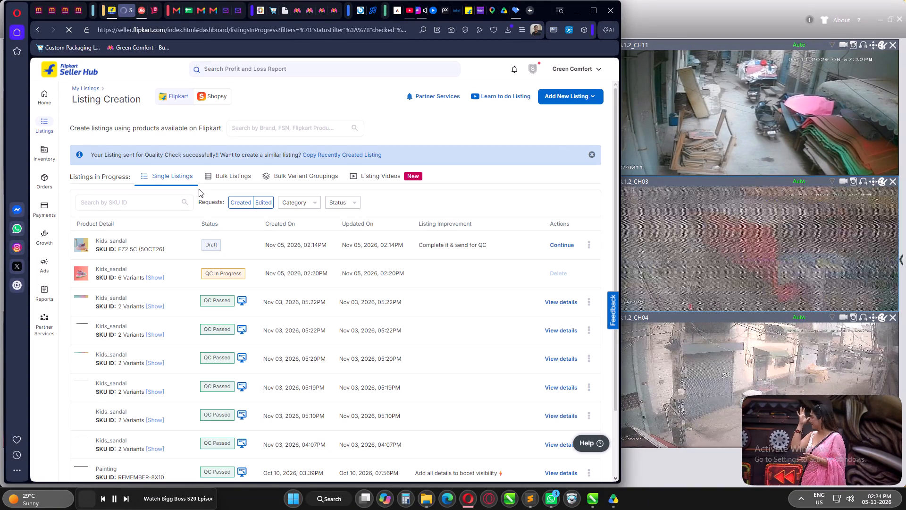
{"action": "left_click", "coordinate": [105, 13]}
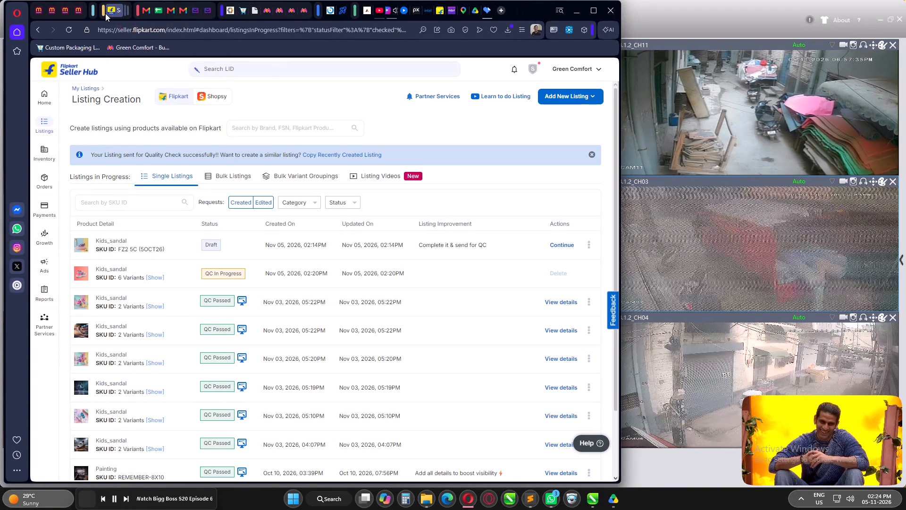
{"action": "left_click", "coordinate": [107, 13]}
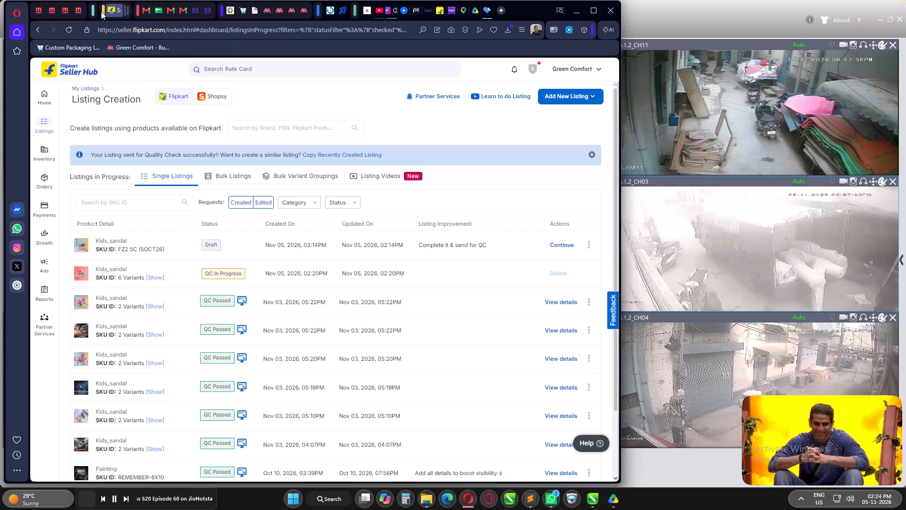
{"action": "left_click", "coordinate": [101, 8]}
{"action": "left_click", "coordinate": [110, 11]}
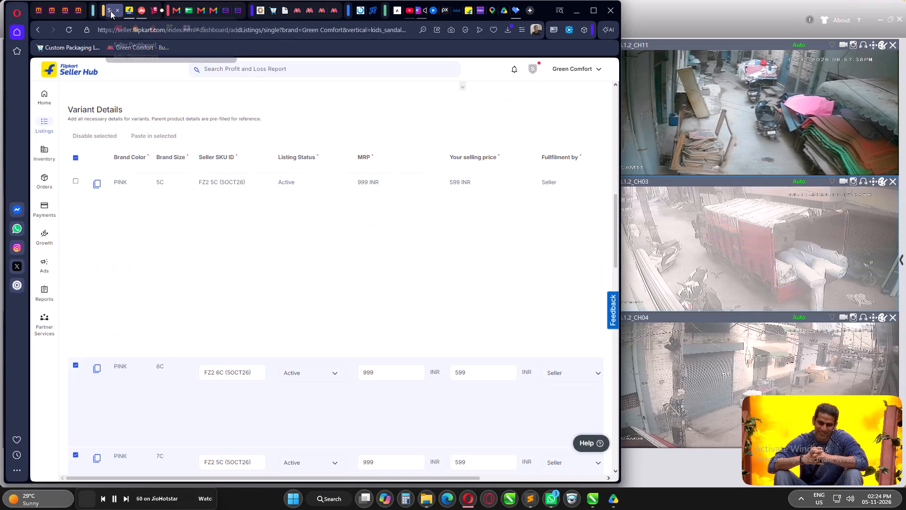
Set the Seller SKU IDs of the 7C and 8C variants to FZ2 7C (5OCT26) and FZ2 8C (5OCT26).
{"action": "scroll", "coordinate": [222, 335], "scroll_direction": "down", "scroll_amount": 2}
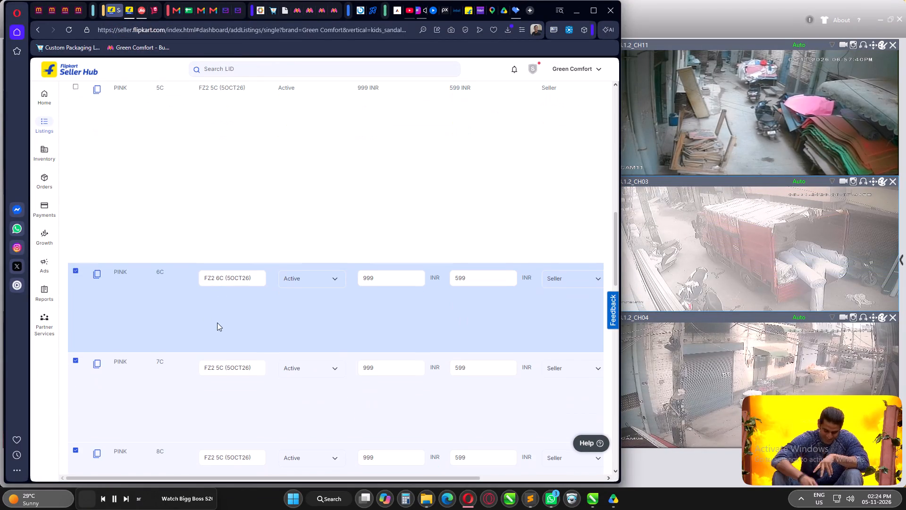
{"action": "left_click", "coordinate": [219, 367]}
{"action": "key", "text": "BackSpace"}
{"action": "key", "text": "7"}
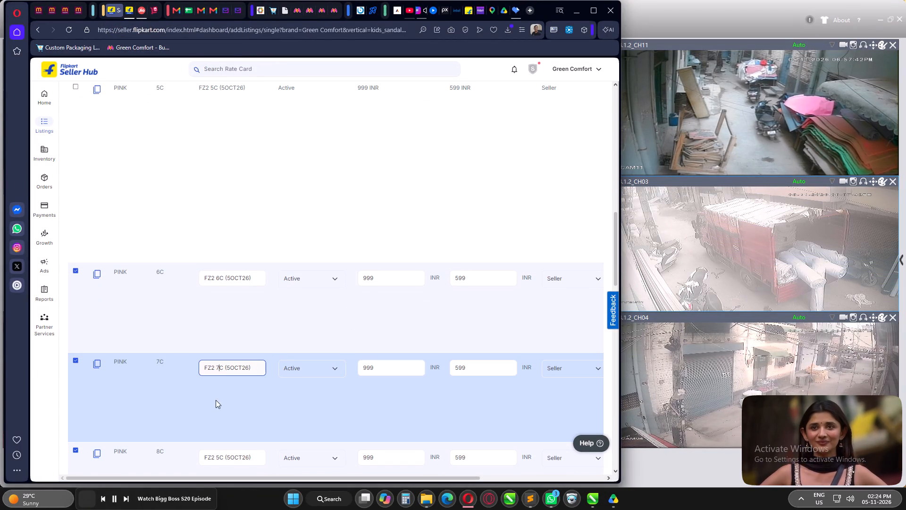
{"action": "scroll", "coordinate": [234, 384], "scroll_direction": "down", "scroll_amount": 3}
{"action": "left_click", "coordinate": [220, 316]}
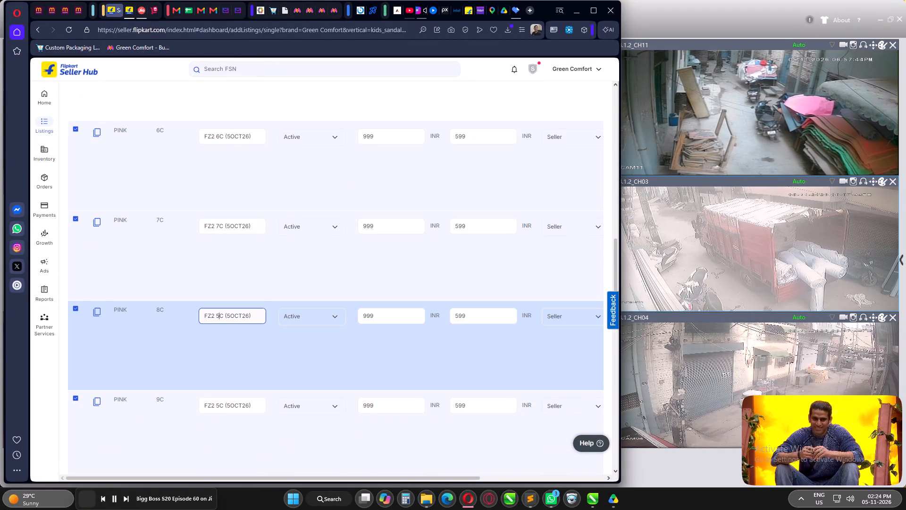
{"action": "key", "text": "BackSpace"}
{"action": "key", "text": "8"}
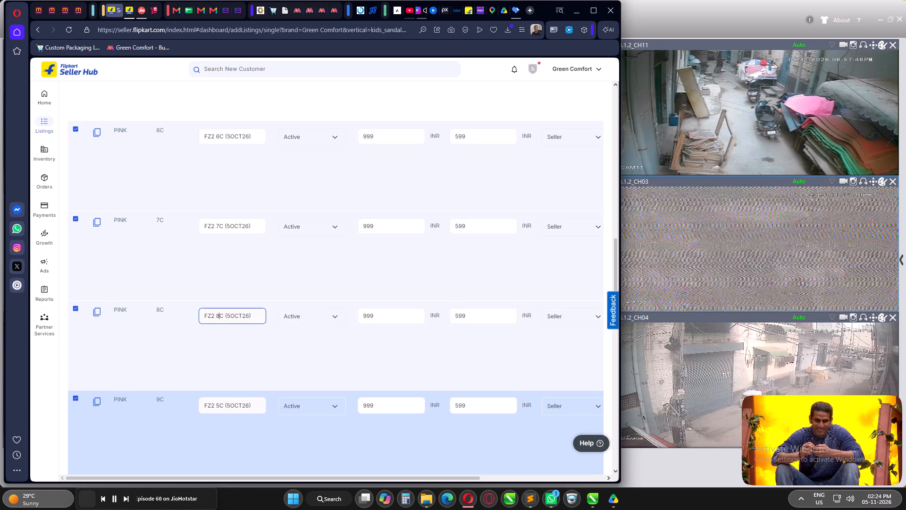
Set the Seller SKU IDs of the 9C and 10C variants to FZ2 9C (5OCT26) and FZ2 10C (5OCT26).
{"action": "left_click", "coordinate": [218, 405]}
{"action": "key", "text": "BackSpace"}
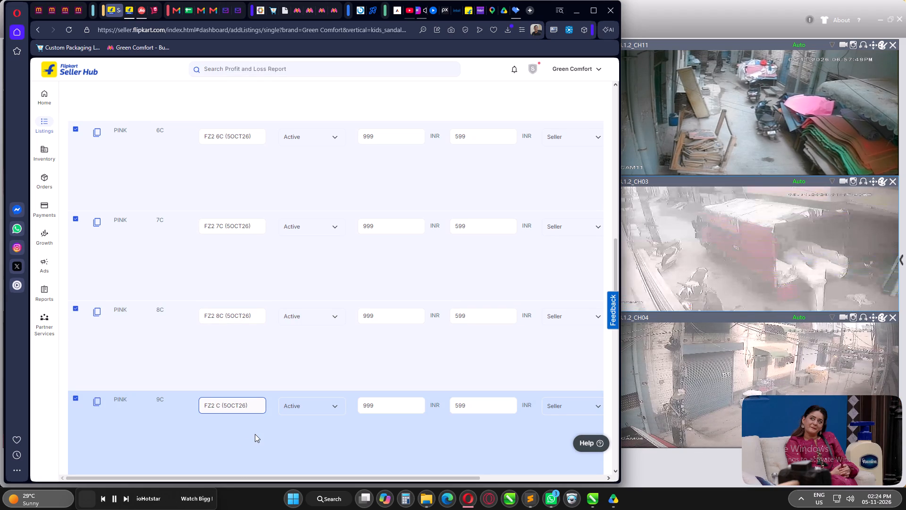
{"action": "key", "text": "9"}
{"action": "scroll", "coordinate": [293, 313], "scroll_direction": "down", "scroll_amount": 4}
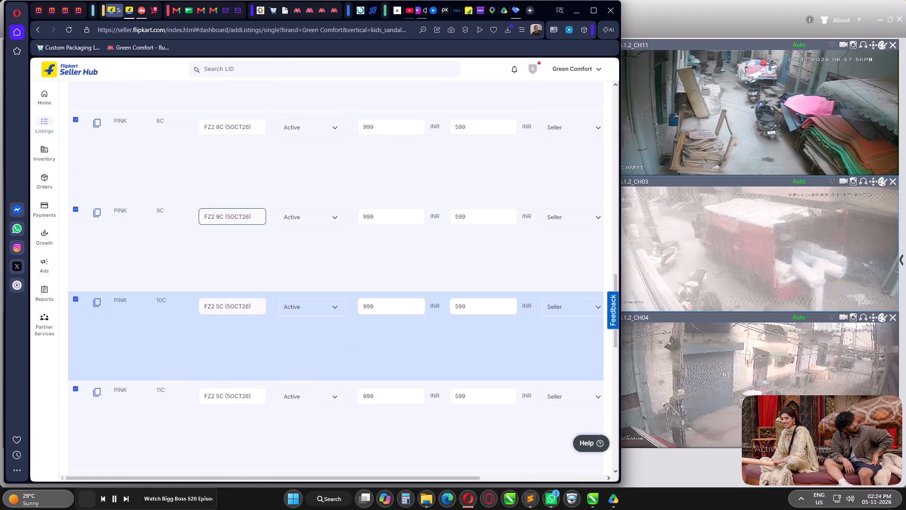
{"action": "left_click", "coordinate": [219, 306]}
{"action": "key", "text": "BackSpace"}
{"action": "key", "text": "1"}
{"action": "key", "text": "0"}
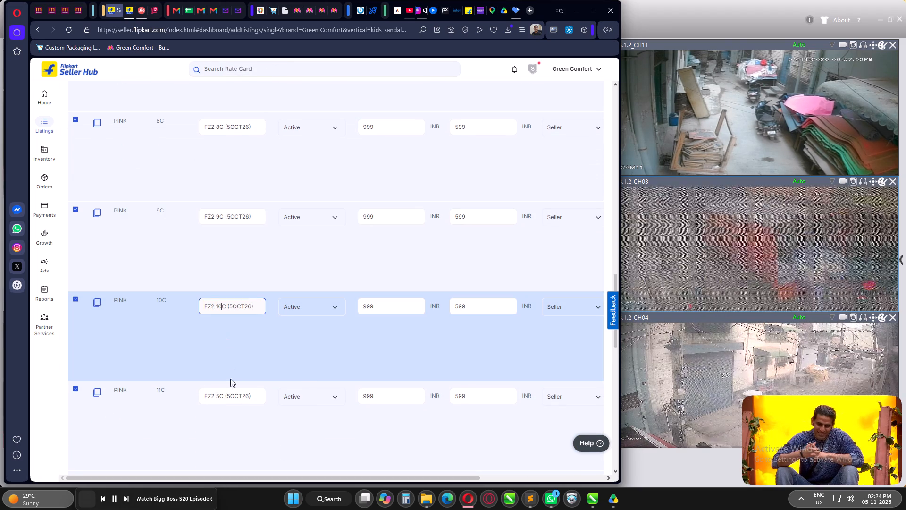
Set the Seller SKU IDs of the 11C and 12C variants to FZ2 11C (5OCT26) and FZ2 12C (5OCT26).
{"action": "left_click", "coordinate": [221, 394]}
{"action": "key", "text": "BackSpace"}
{"action": "key", "text": "1"}
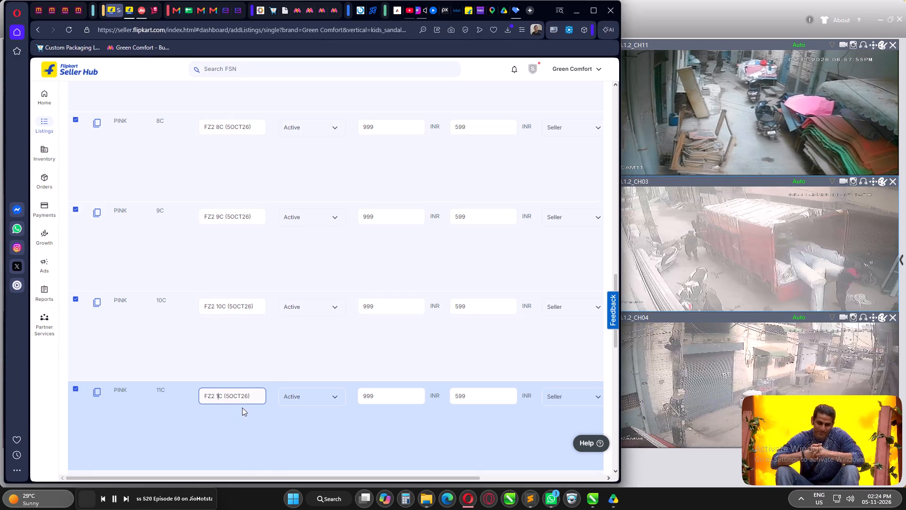
{"action": "key", "text": "1"}
{"action": "scroll", "coordinate": [285, 340], "scroll_direction": "down", "scroll_amount": 4}
{"action": "left_click", "coordinate": [218, 296]}
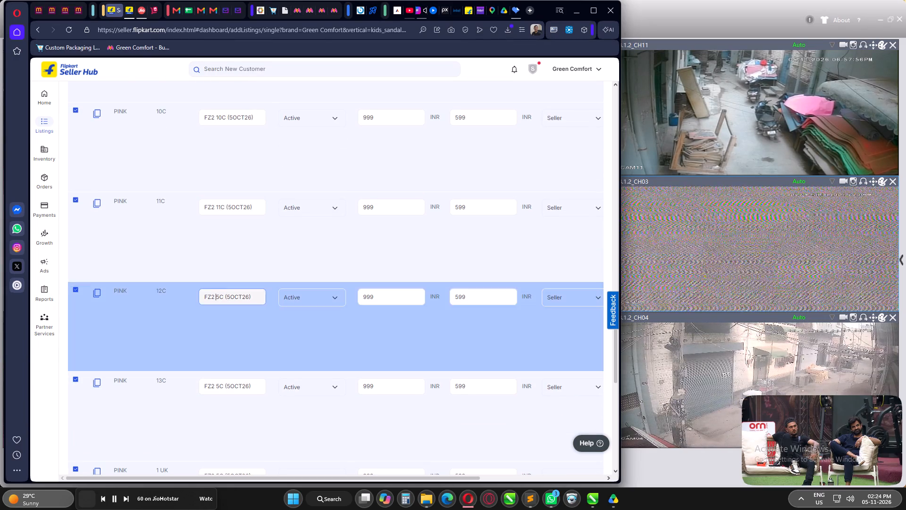
{"action": "key", "text": "Right"}
{"action": "key", "text": "BackSpace"}
{"action": "type", "text": "12"}
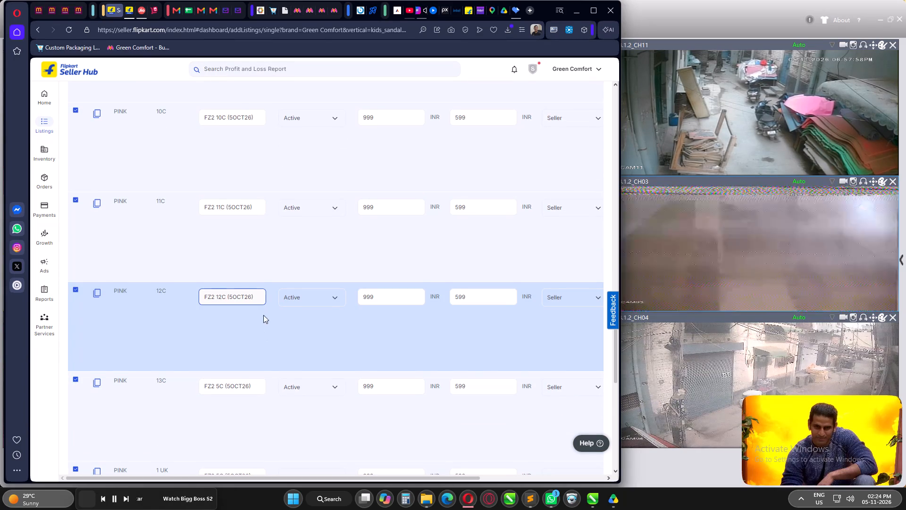
Set the Seller SKU IDs of the 13C and 1 UK variants to FZ2 13C (5OCT26) and FZ2 1 (5OCT26).
{"action": "scroll", "coordinate": [262, 309], "scroll_direction": "down", "scroll_amount": 3}
{"action": "left_click", "coordinate": [219, 244]}
{"action": "key", "text": "BackSpace"}
{"action": "type", "text": "13"}
{"action": "left_click", "coordinate": [222, 335]}
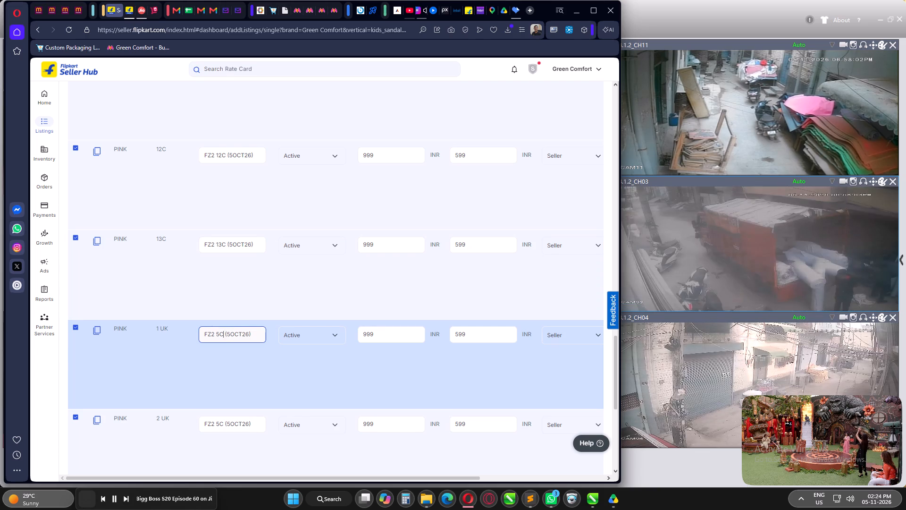
{"action": "key", "text": "BackSpace"}
{"action": "key", "text": "BackSpace"}
{"action": "key", "text": "1"}
Set the Seller SKU IDs of the 2 UK and 3 UK variants to FZ2 2 (5OCT26) and FZ2 3 (5OCT26).
{"action": "scroll", "coordinate": [267, 263], "scroll_direction": "down", "scroll_amount": 2}
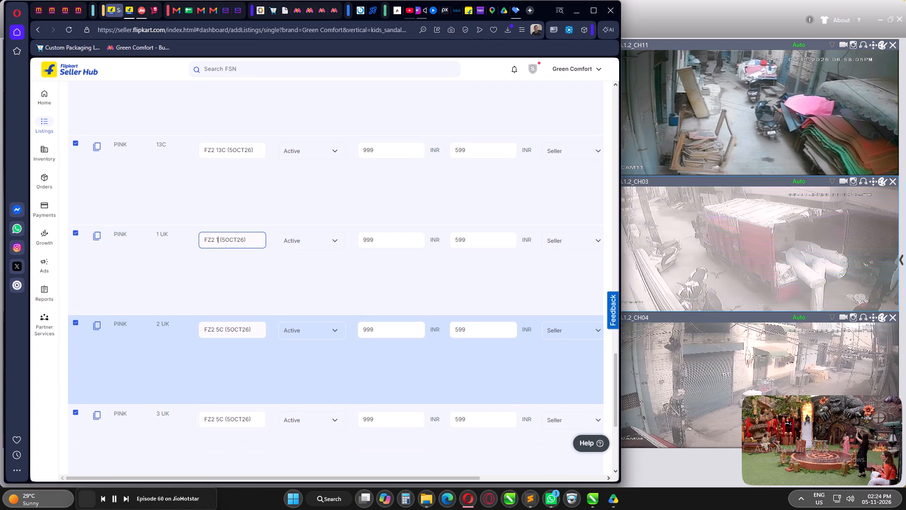
{"action": "left_click", "coordinate": [222, 331]}
{"action": "key", "text": "BackSpace"}
{"action": "key", "text": "BackSpace"}
{"action": "key", "text": "2"}
{"action": "scroll", "coordinate": [241, 319], "scroll_direction": "down", "scroll_amount": 2}
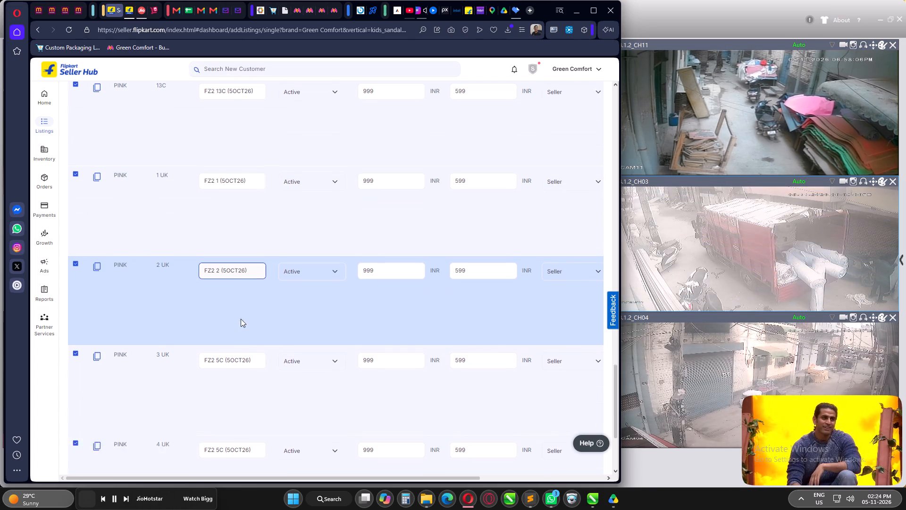
{"action": "left_click", "coordinate": [223, 324]}
{"action": "key", "text": "BackSpace"}
{"action": "key", "text": "BackSpace"}
{"action": "key", "text": "3"}
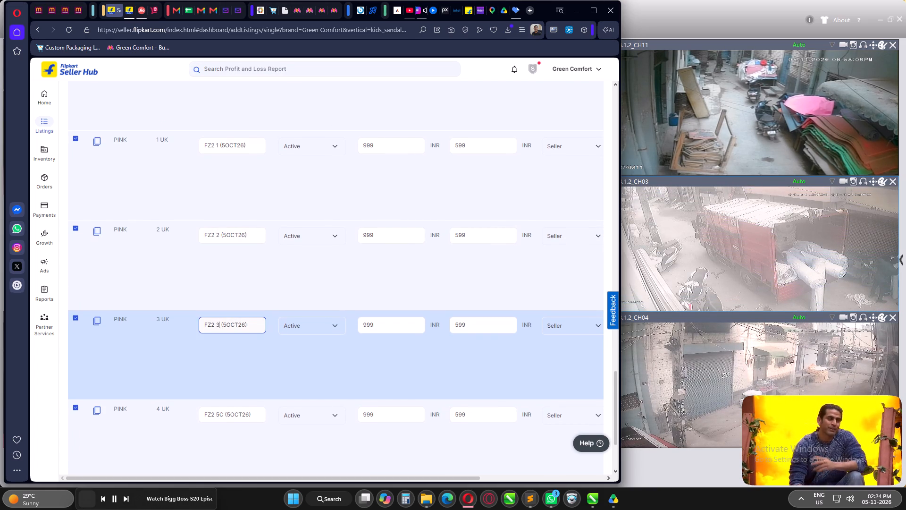
Set the Seller SKU IDs of the 4 UK and 5 UK variants to FZ2 4 (5OCT26) and FZ2 5 (5OCT26).
{"action": "scroll", "coordinate": [229, 322], "scroll_direction": "down", "scroll_amount": 2}
{"action": "left_click", "coordinate": [223, 321]}
{"action": "key", "text": "BackSpace"}
{"action": "key", "text": "BackSpace"}
{"action": "key", "text": "4"}
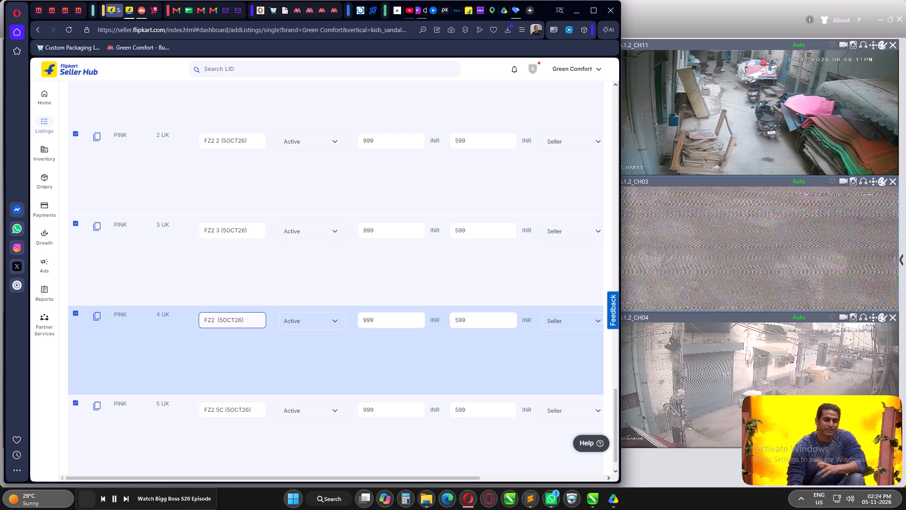
{"action": "scroll", "coordinate": [221, 314], "scroll_direction": "down", "scroll_amount": 2}
{"action": "left_click", "coordinate": [222, 384]}
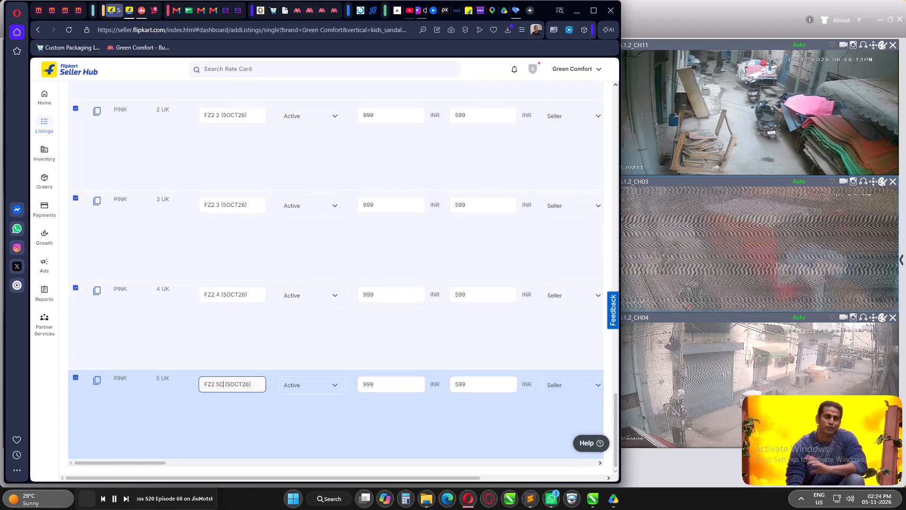
{"action": "key", "text": "BackSpace"}
{"action": "left_click", "coordinate": [299, 344]}
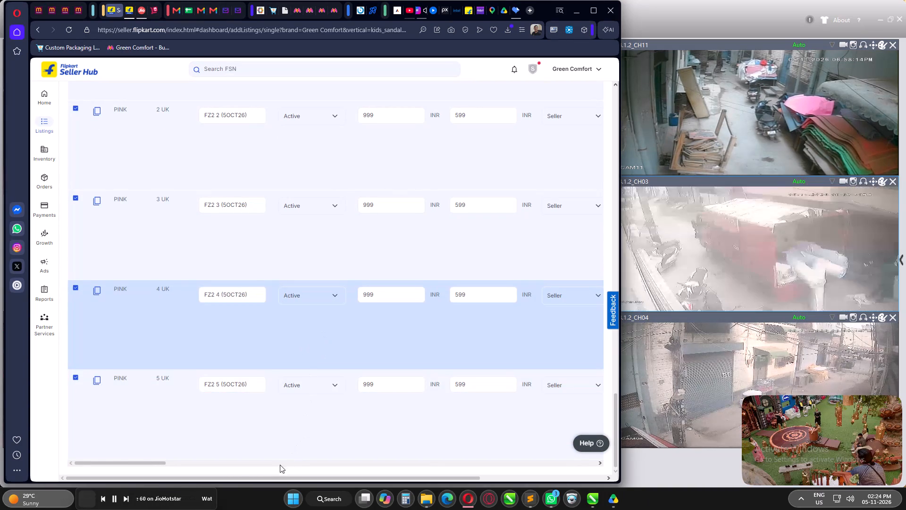
Set the age range of the 5 UK variant to 12-13 Years.
{"action": "left_click_drag", "start_coordinate": [148, 464], "coordinate": [330, 456]}
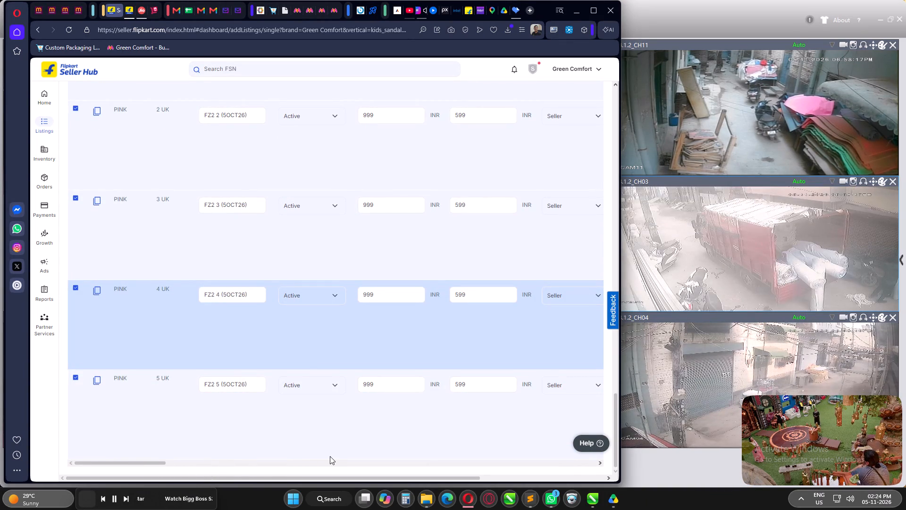
{"action": "left_click", "coordinate": [143, 462]}
{"action": "left_click_drag", "start_coordinate": [136, 462], "coordinate": [453, 448]}
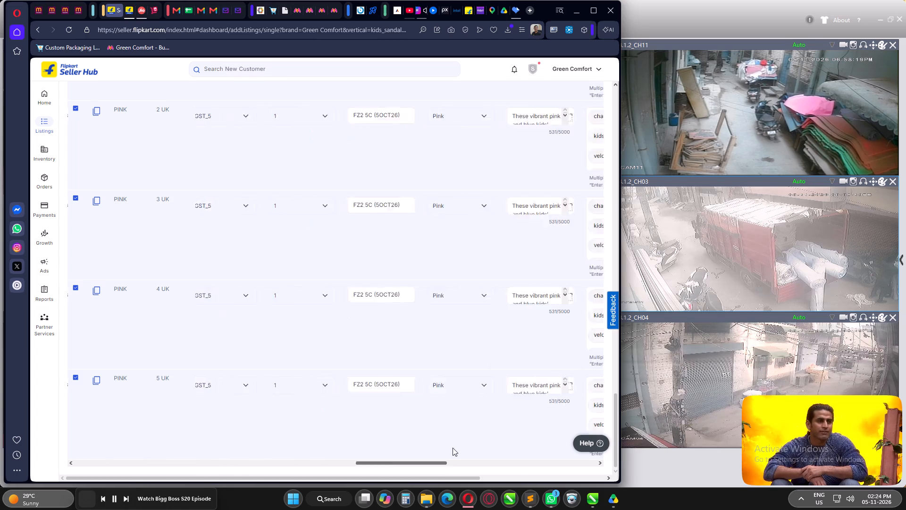
{"action": "left_click_drag", "start_coordinate": [453, 448], "coordinate": [549, 453]}
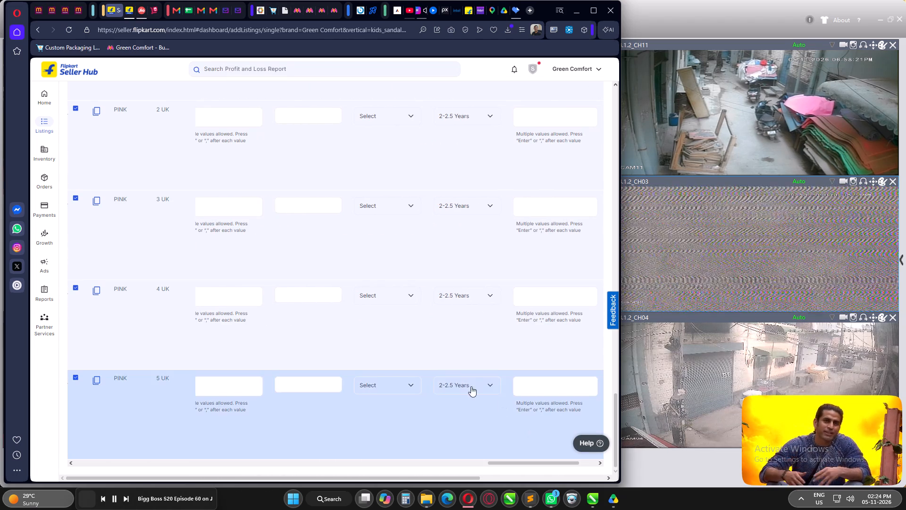
{"action": "left_click", "coordinate": [467, 383]}
{"action": "scroll", "coordinate": [470, 450], "scroll_direction": "down", "scroll_amount": 3}
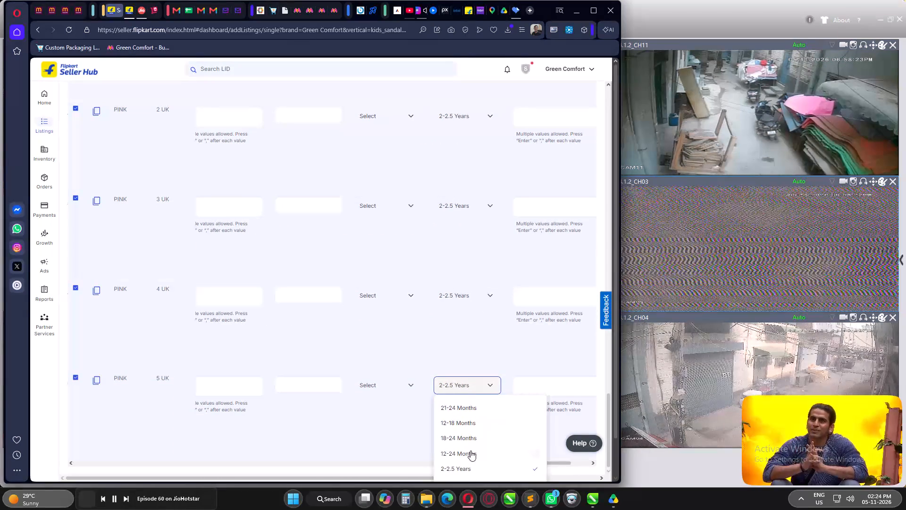
{"action": "scroll", "coordinate": [470, 450], "scroll_direction": "down", "scroll_amount": 2}
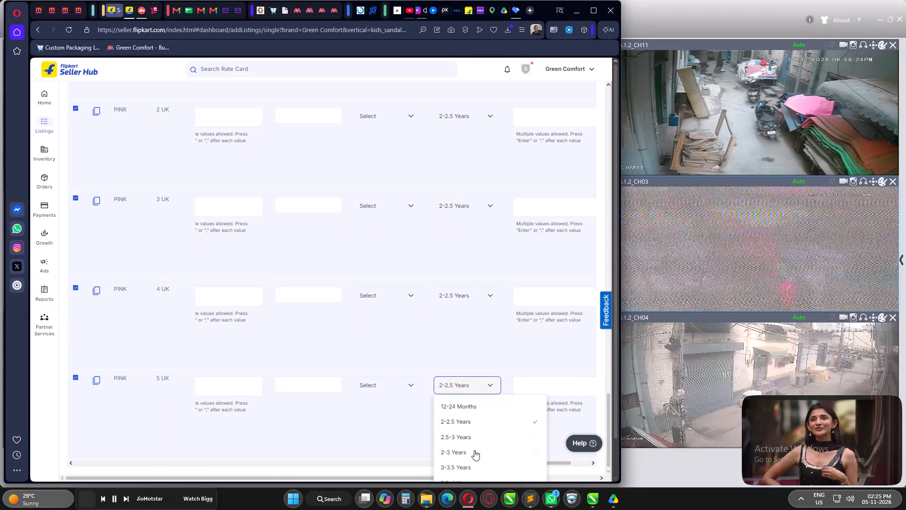
{"action": "scroll", "coordinate": [474, 450], "scroll_direction": "down", "scroll_amount": 6}
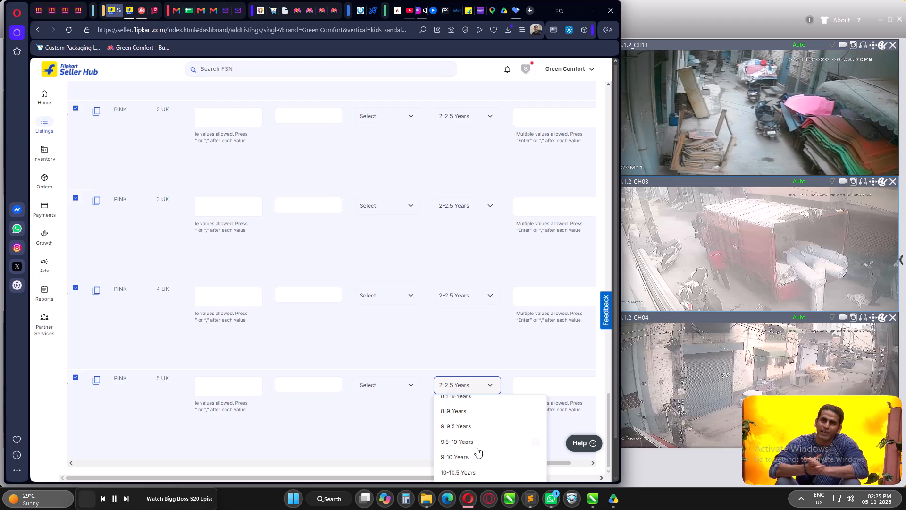
{"action": "scroll", "coordinate": [477, 448], "scroll_direction": "down", "scroll_amount": 2}
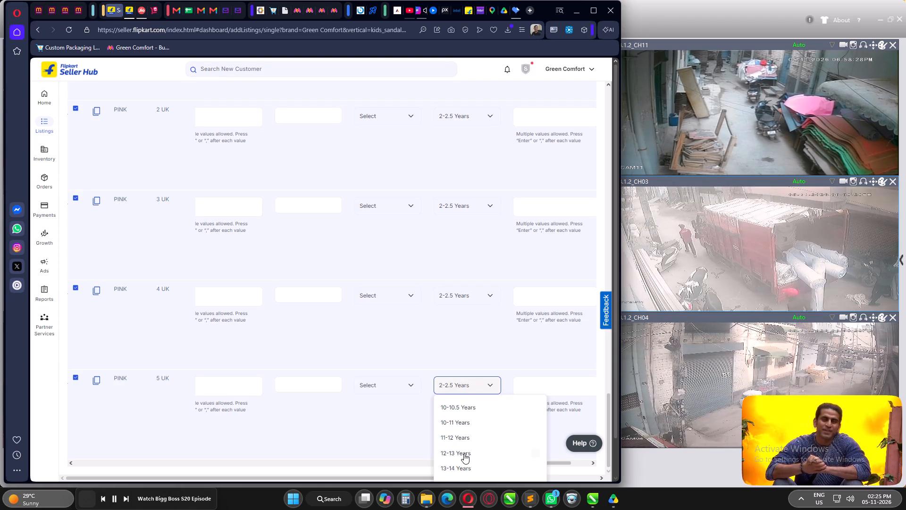
{"action": "left_click", "coordinate": [464, 453]}
Set the age range of the 4 UK variant to 11-12 Years.
{"action": "left_click", "coordinate": [462, 294]}
{"action": "scroll", "coordinate": [490, 397], "scroll_direction": "down", "scroll_amount": 5}
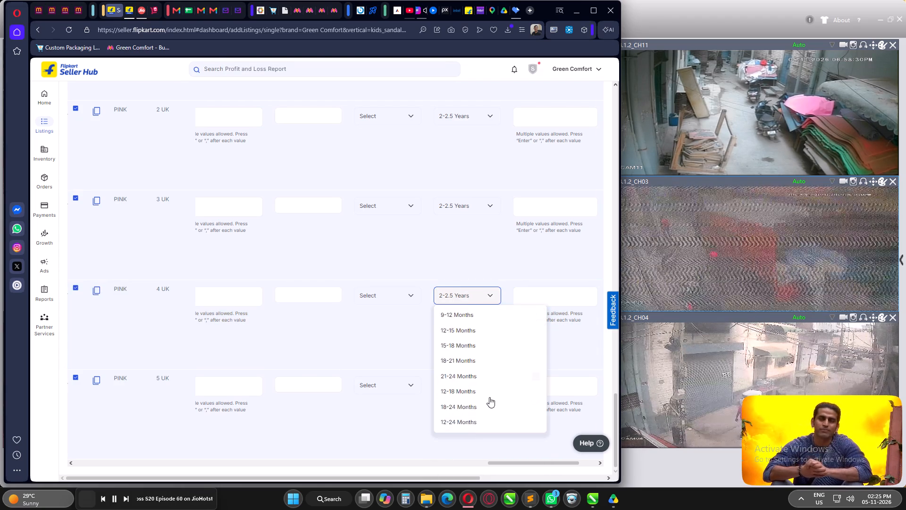
{"action": "scroll", "coordinate": [482, 391], "scroll_direction": "down", "scroll_amount": 5}
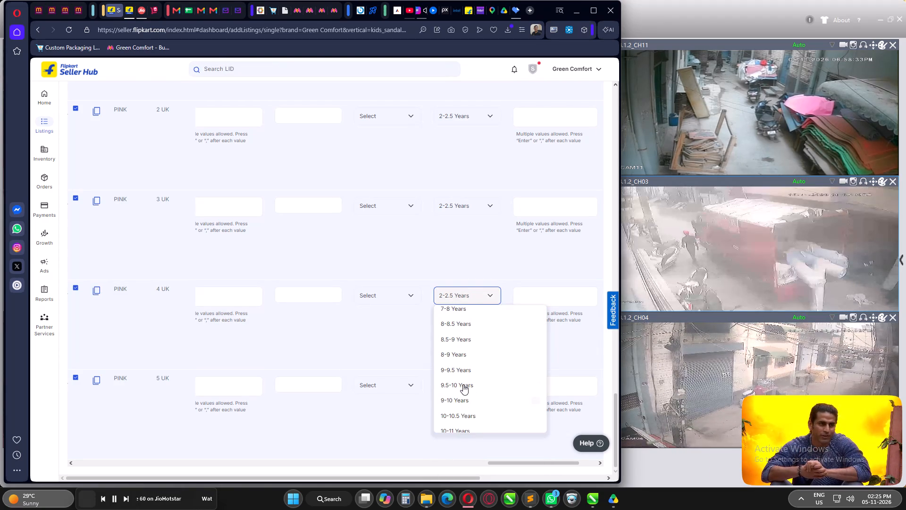
{"action": "scroll", "coordinate": [463, 384], "scroll_direction": "down", "scroll_amount": 2}
{"action": "left_click", "coordinate": [454, 349]}
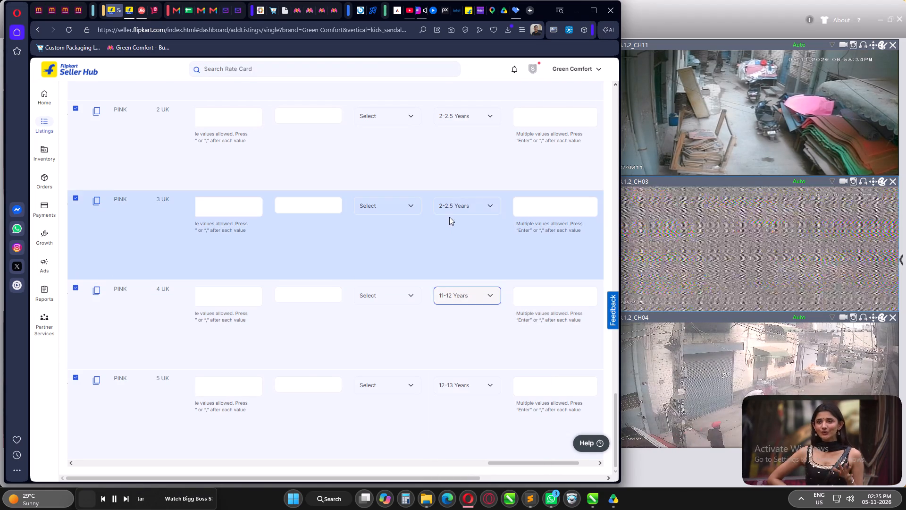
Set the age range of the 3 UK variant to 10-11 Years.
{"action": "left_click", "coordinate": [450, 208]}
{"action": "scroll", "coordinate": [455, 265], "scroll_direction": "down", "scroll_amount": 9}
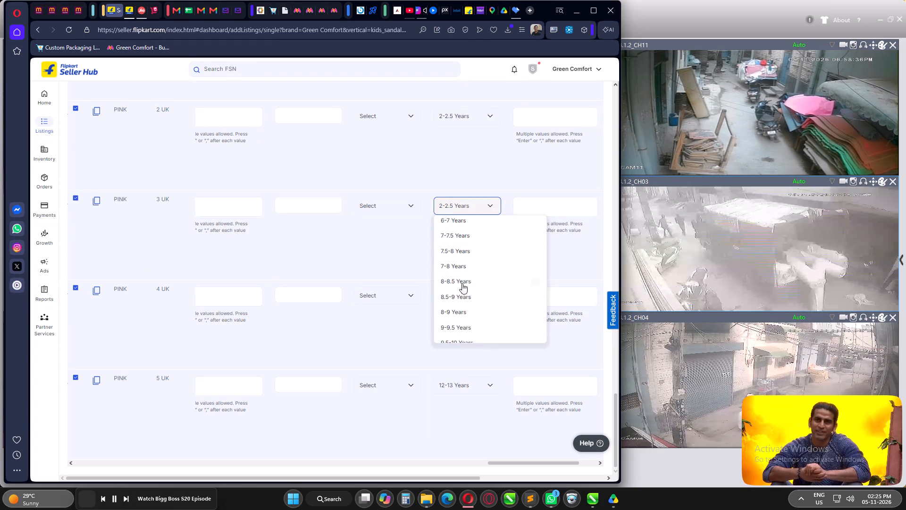
{"action": "scroll", "coordinate": [460, 293], "scroll_direction": "down", "scroll_amount": 2}
{"action": "left_click", "coordinate": [461, 294]}
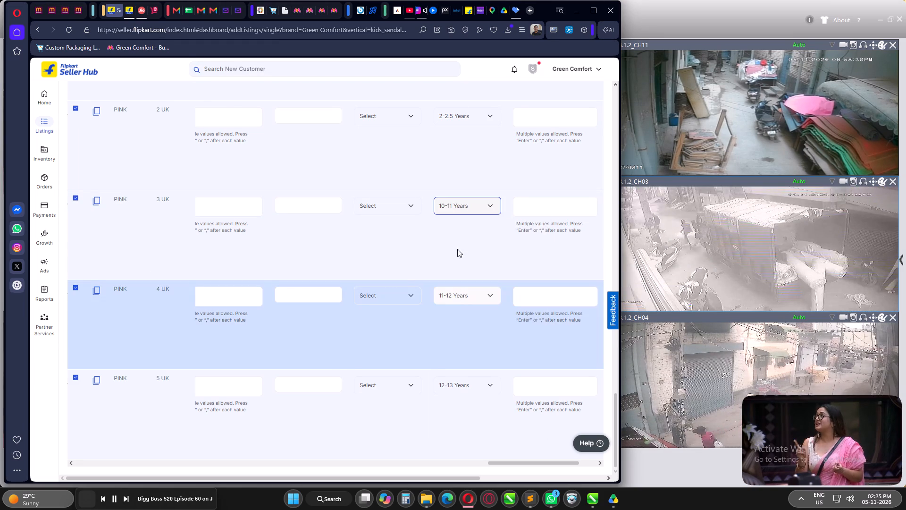
Set the age range of the 2 UK variant to 9-10 Years.
{"action": "left_click", "coordinate": [464, 118]}
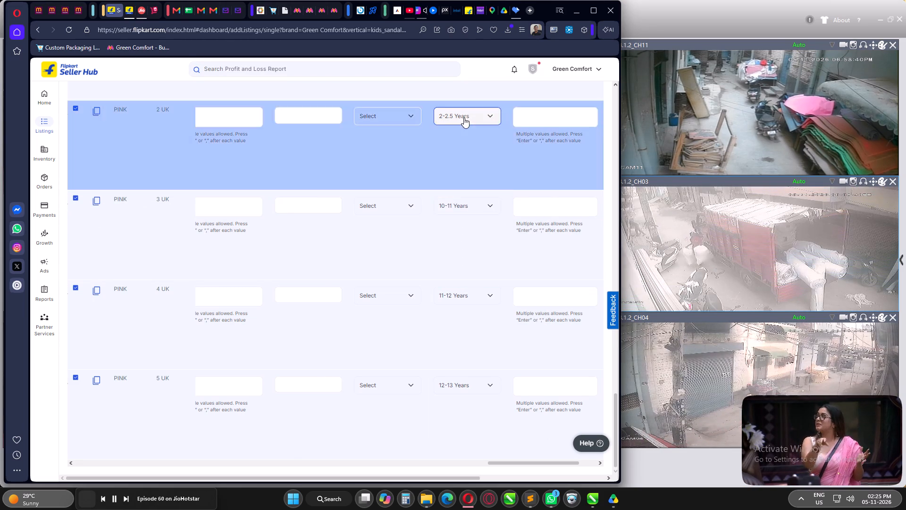
{"action": "scroll", "coordinate": [474, 208], "scroll_direction": "down", "scroll_amount": 9}
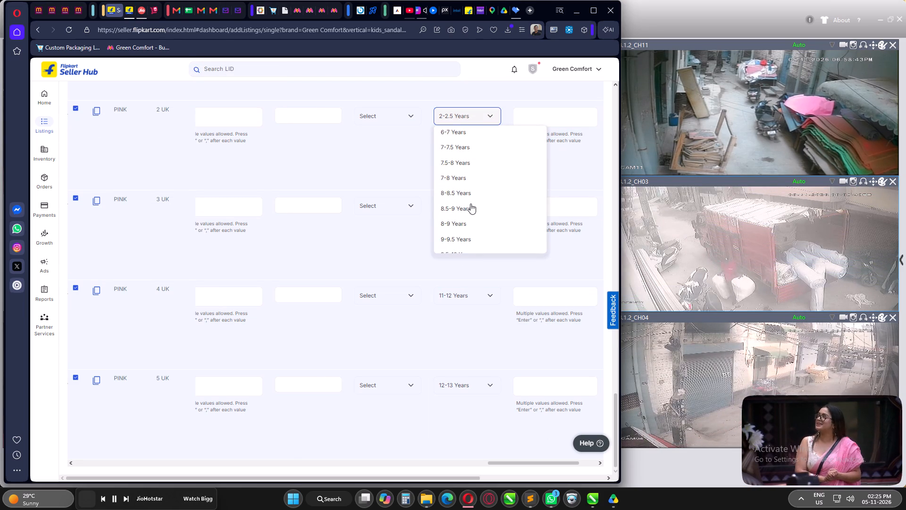
{"action": "scroll", "coordinate": [470, 204], "scroll_direction": "down", "scroll_amount": 1}
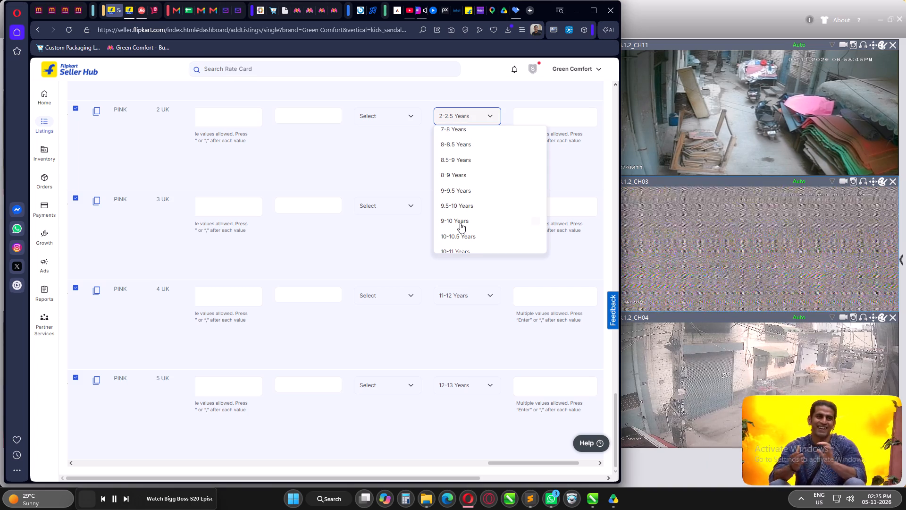
{"action": "left_click", "coordinate": [460, 223]}
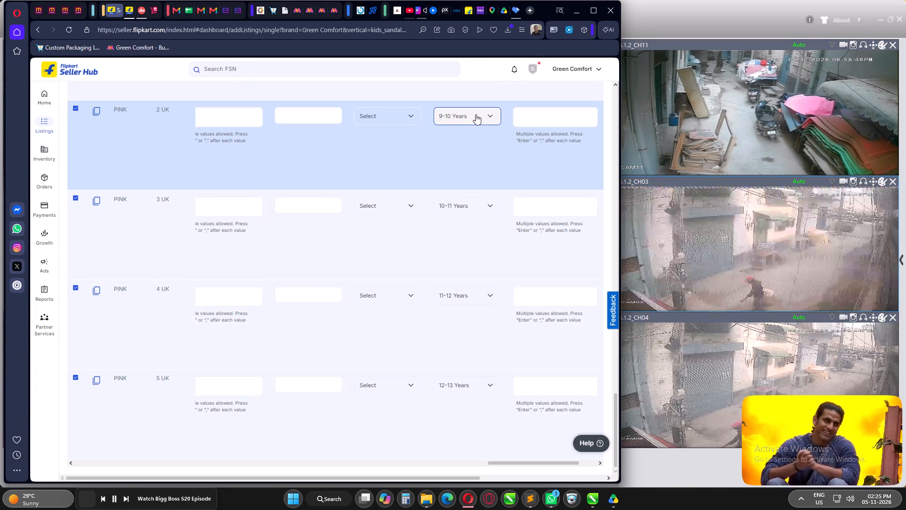
Set the age range of the 1 UK variant to 8-9 Years.
{"action": "scroll", "coordinate": [474, 185], "scroll_direction": "up", "scroll_amount": 3}
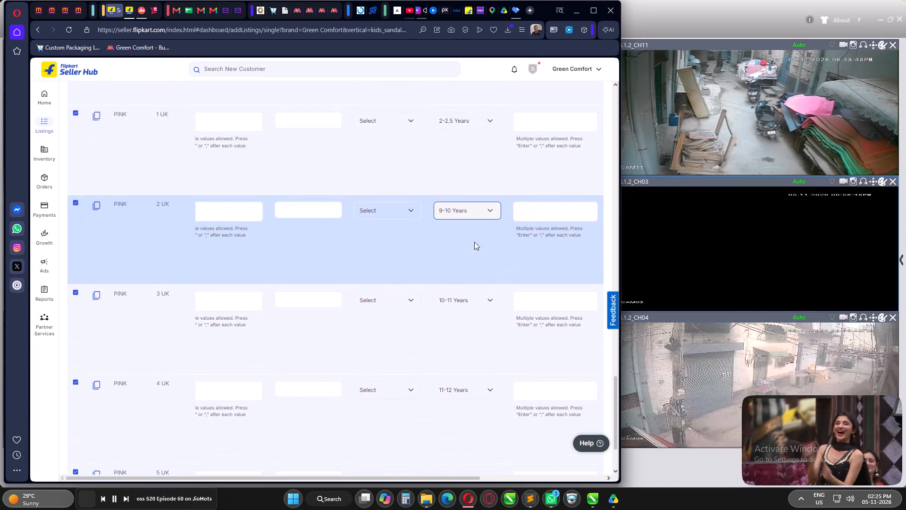
{"action": "scroll", "coordinate": [474, 242], "scroll_direction": "up", "scroll_amount": 1}
{"action": "left_click", "coordinate": [462, 220]}
{"action": "scroll", "coordinate": [478, 294], "scroll_direction": "down", "scroll_amount": 5}
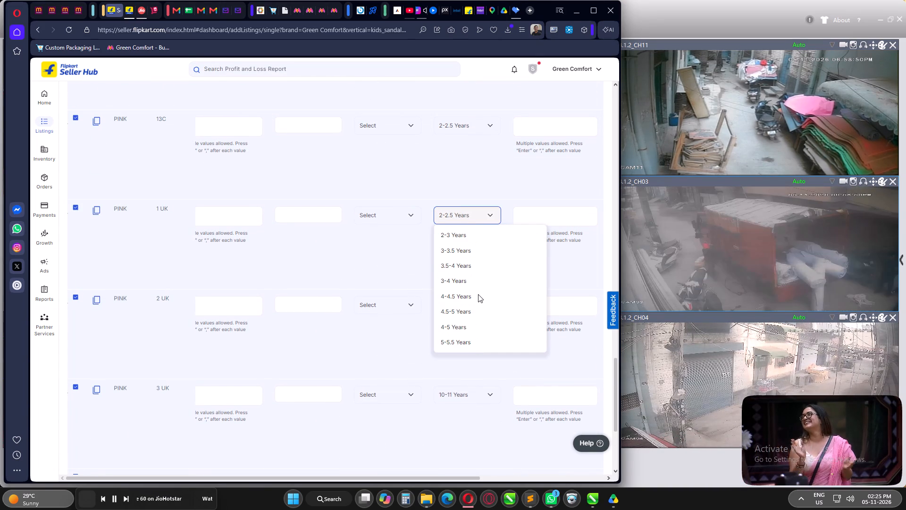
{"action": "scroll", "coordinate": [478, 294], "scroll_direction": "down", "scroll_amount": 4}
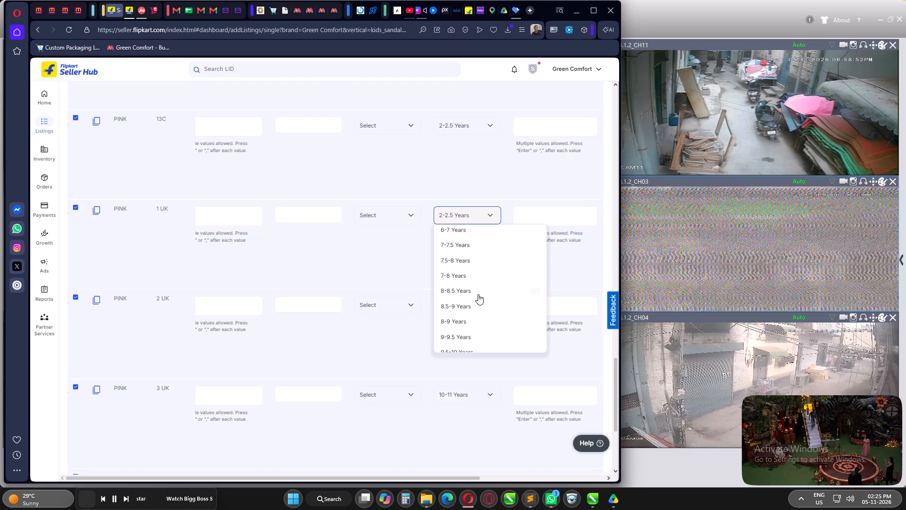
{"action": "left_click", "coordinate": [464, 323]}
Set the age range of the 13C variant to 7-8 Years.
{"action": "scroll", "coordinate": [478, 293], "scroll_direction": "up", "scroll_amount": 2}
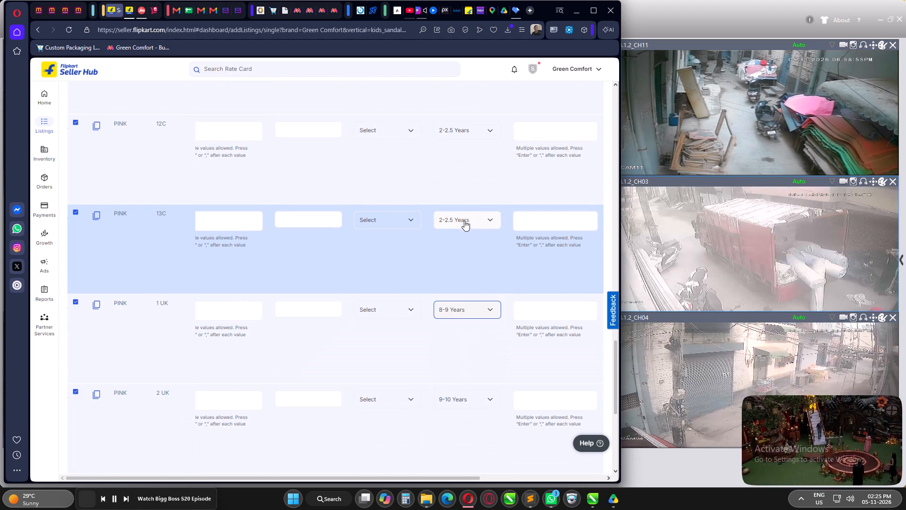
{"action": "left_click", "coordinate": [463, 218]}
{"action": "scroll", "coordinate": [477, 283], "scroll_direction": "down", "scroll_amount": 7}
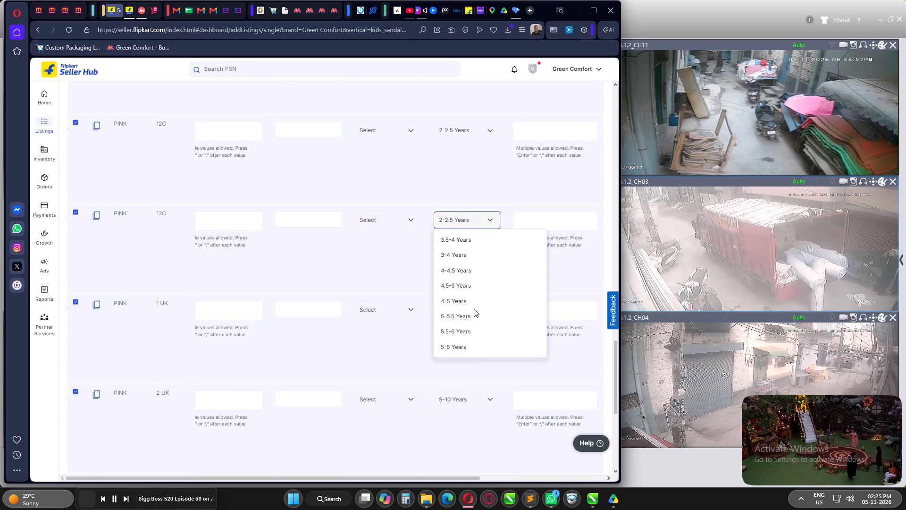
{"action": "scroll", "coordinate": [474, 302], "scroll_direction": "down", "scroll_amount": 1}
{"action": "left_click", "coordinate": [465, 324]}
{"action": "scroll", "coordinate": [481, 307], "scroll_direction": "up", "scroll_amount": 2}
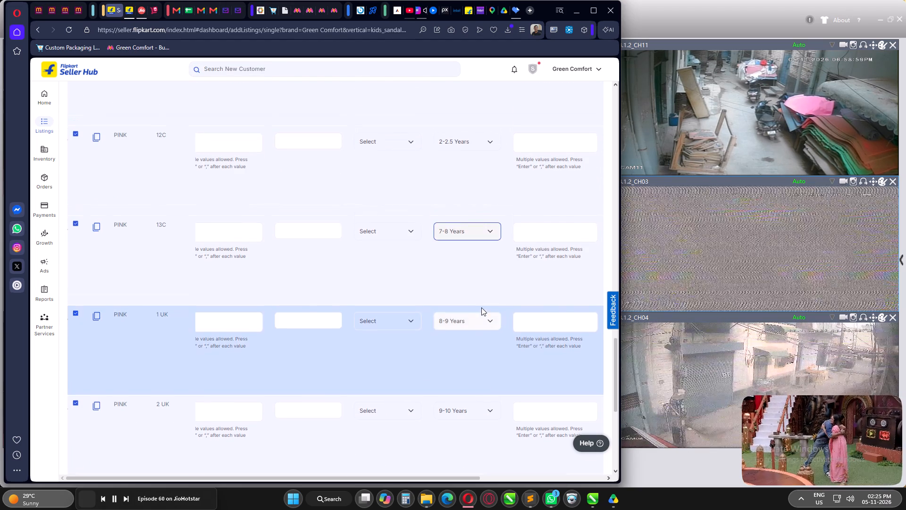